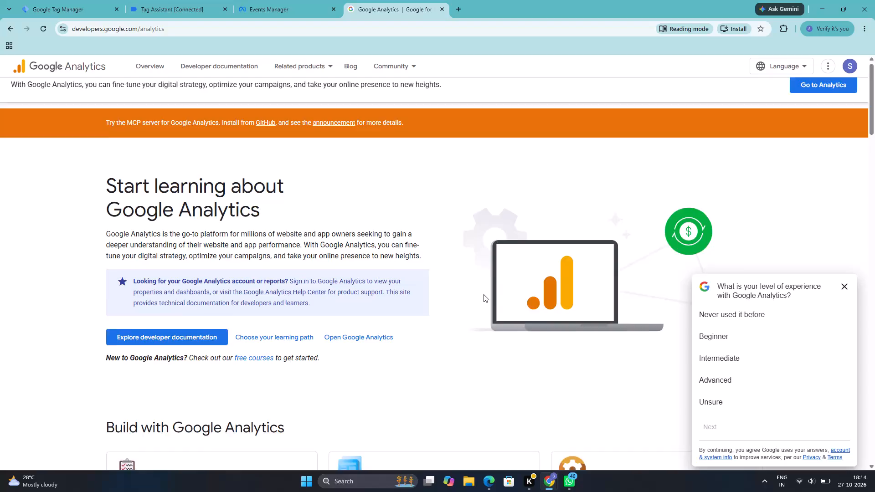
Close the survey asking about the level of experience with Google Analytics.
{"action": "scroll", "coordinate": [484, 294], "scroll_direction": "up", "scroll_amount": 1}
{"action": "scroll", "coordinate": [484, 294], "scroll_direction": "down", "scroll_amount": 5}
{"action": "scroll", "coordinate": [484, 294], "scroll_direction": "up", "scroll_amount": 7}
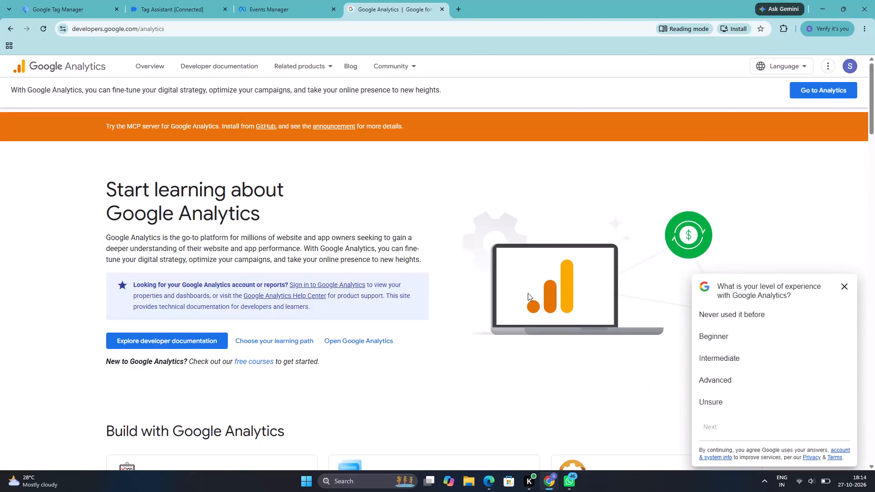
{"action": "left_click", "coordinate": [841, 295]}
Look through the Google Analytics developer landing page, including the Build with Google Analytics and Choose your path sections.
{"action": "scroll", "coordinate": [617, 278], "scroll_direction": "down", "scroll_amount": 14}
{"action": "scroll", "coordinate": [617, 278], "scroll_direction": "up", "scroll_amount": 11}
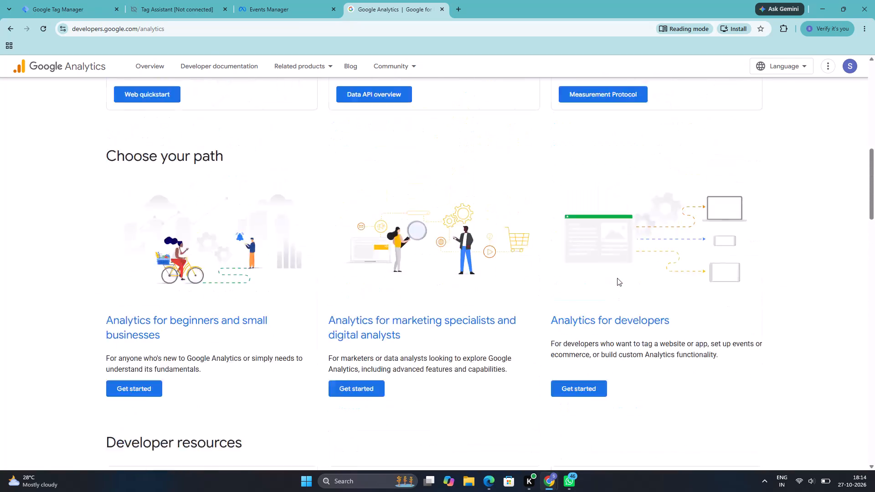
{"action": "scroll", "coordinate": [502, 116], "scroll_direction": "up", "scroll_amount": 11}
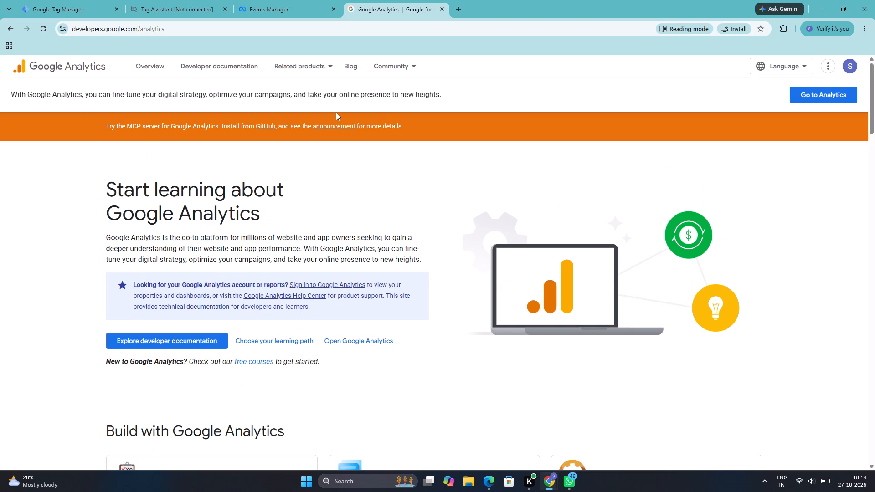
{"action": "scroll", "coordinate": [336, 113], "scroll_direction": "down", "scroll_amount": 12}
{"action": "scroll", "coordinate": [336, 113], "scroll_direction": "up", "scroll_amount": 7}
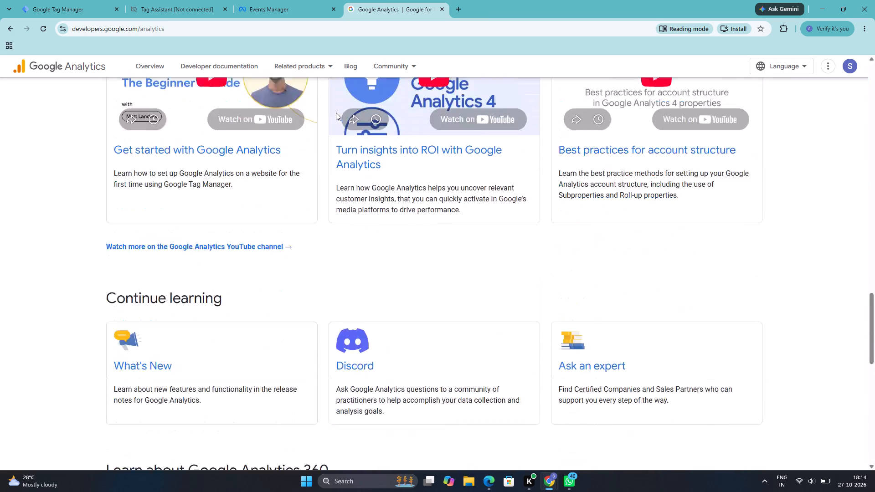
{"action": "scroll", "coordinate": [336, 113], "scroll_direction": "up", "scroll_amount": 5}
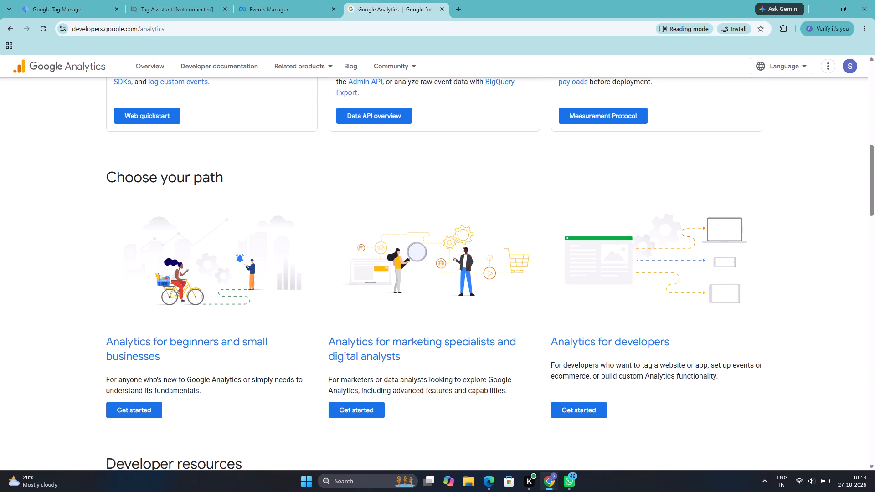
{"action": "scroll", "coordinate": [260, 126], "scroll_direction": "up", "scroll_amount": 1}
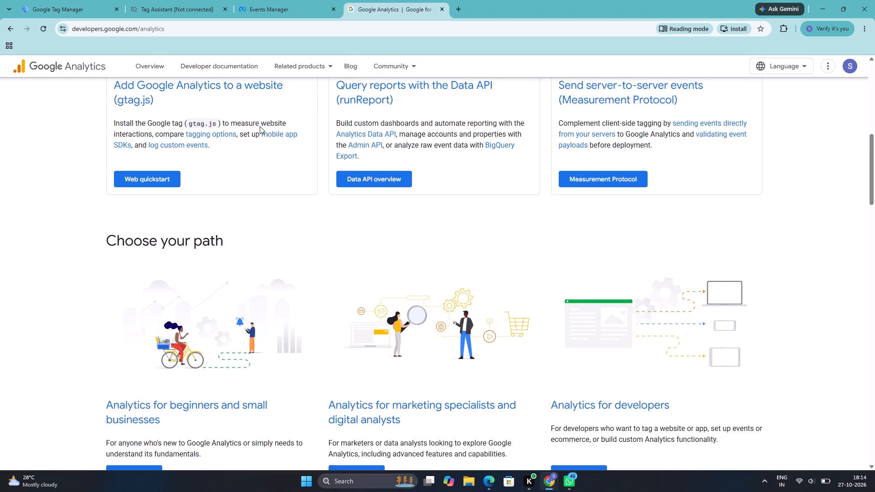
{"action": "scroll", "coordinate": [260, 126], "scroll_direction": "up", "scroll_amount": 7}
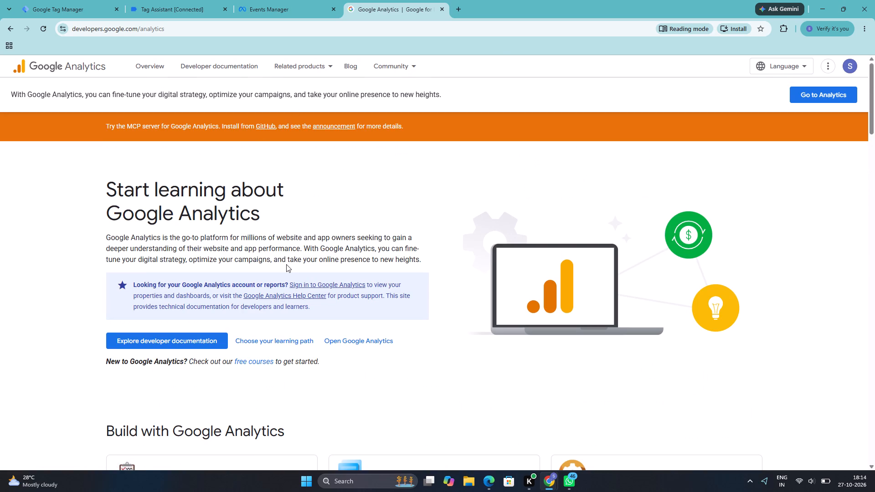
Examine the landing page's Analytics Academy course, Google Analytics videos, Continue learning and Google Analytics 360 sections.
{"action": "scroll", "coordinate": [286, 264], "scroll_direction": "down", "scroll_amount": 4}
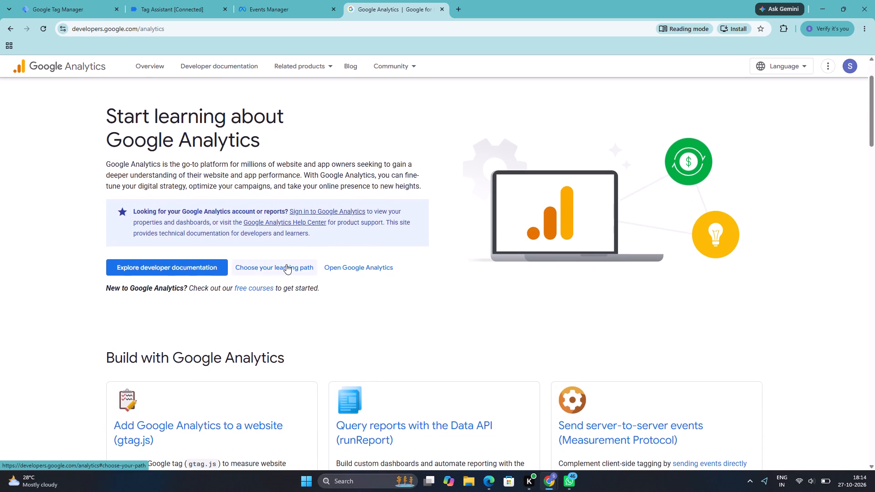
{"action": "scroll", "coordinate": [286, 264], "scroll_direction": "down", "scroll_amount": 6}
{"action": "scroll", "coordinate": [286, 264], "scroll_direction": "up", "scroll_amount": 1}
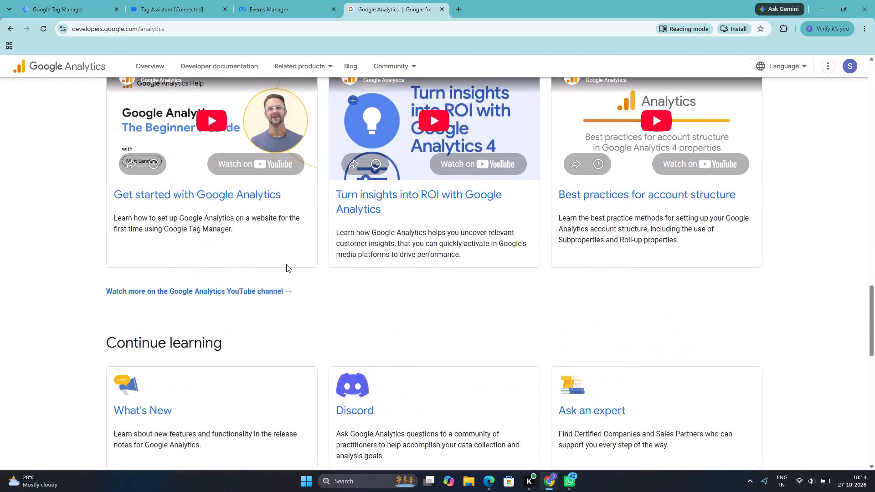
{"action": "scroll", "coordinate": [286, 264], "scroll_direction": "up", "scroll_amount": 1}
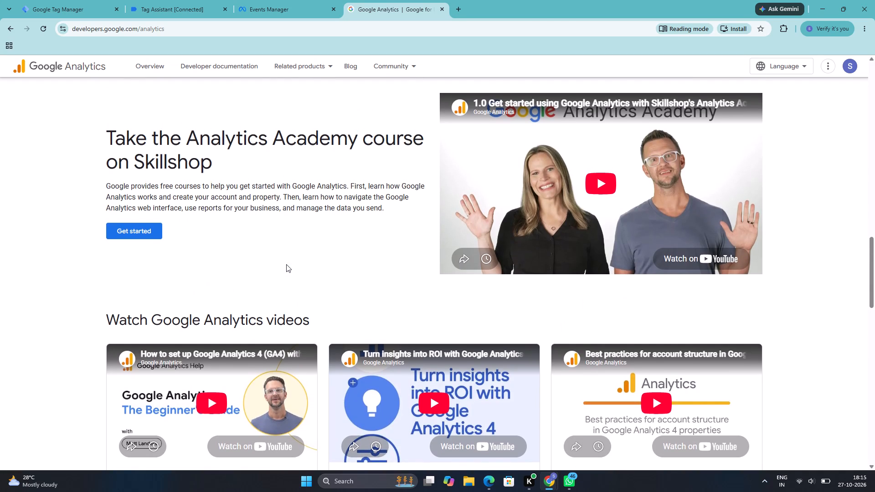
{"action": "scroll", "coordinate": [286, 264], "scroll_direction": "down", "scroll_amount": 8}
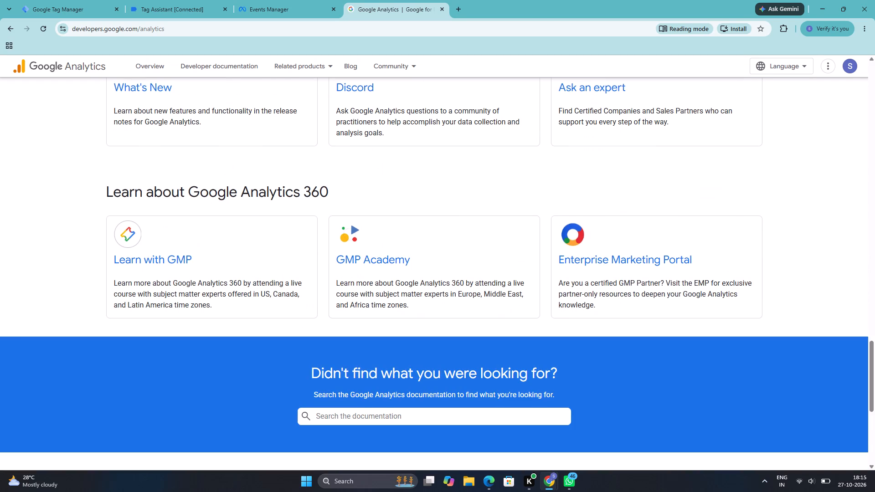
{"action": "scroll", "coordinate": [286, 264], "scroll_direction": "up", "scroll_amount": 1}
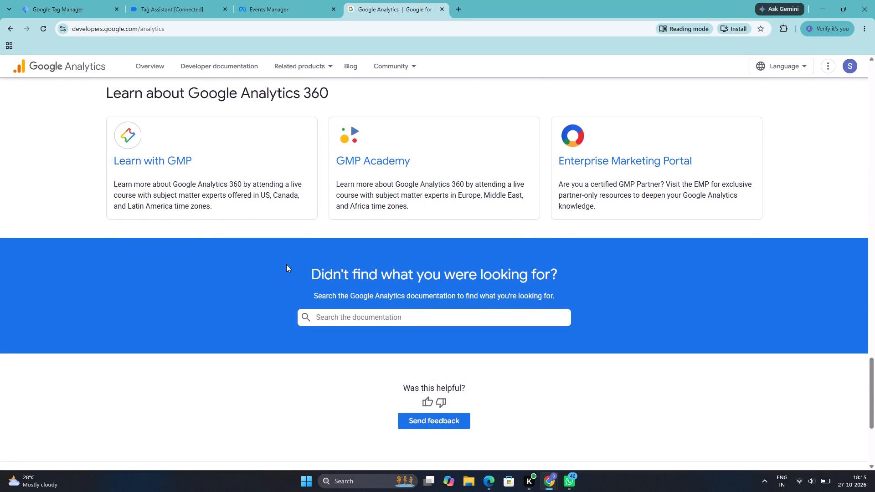
{"action": "scroll", "coordinate": [286, 264], "scroll_direction": "up", "scroll_amount": 8}
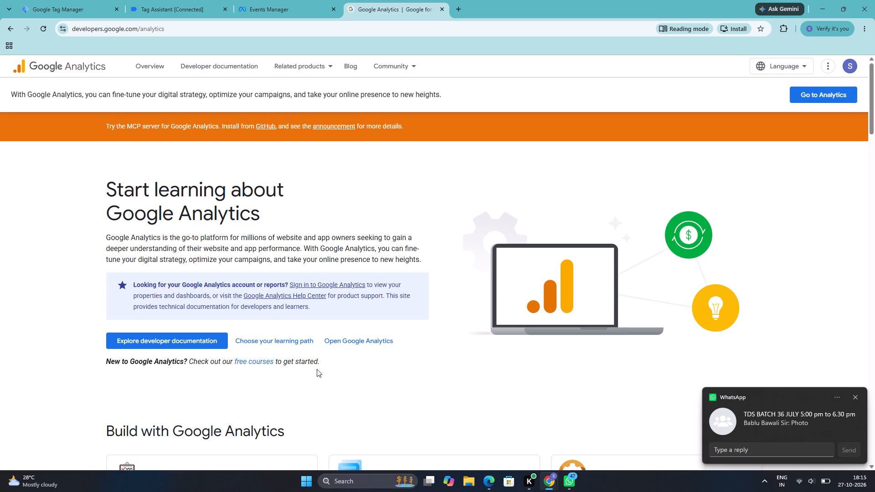
Review the whole Google Analytics landing page again, from the introduction to the footer resources and back to the introduction.
{"action": "scroll", "coordinate": [317, 369], "scroll_direction": "down", "scroll_amount": 1}
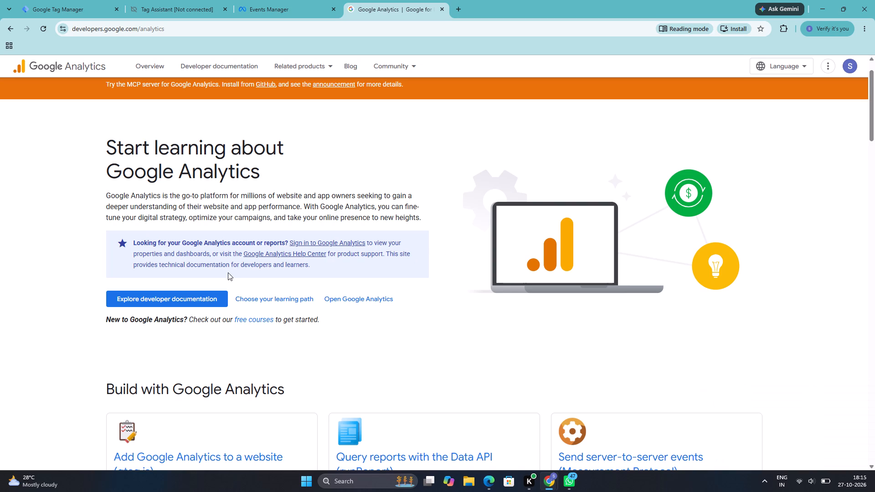
{"action": "scroll", "coordinate": [228, 272], "scroll_direction": "down", "scroll_amount": 5}
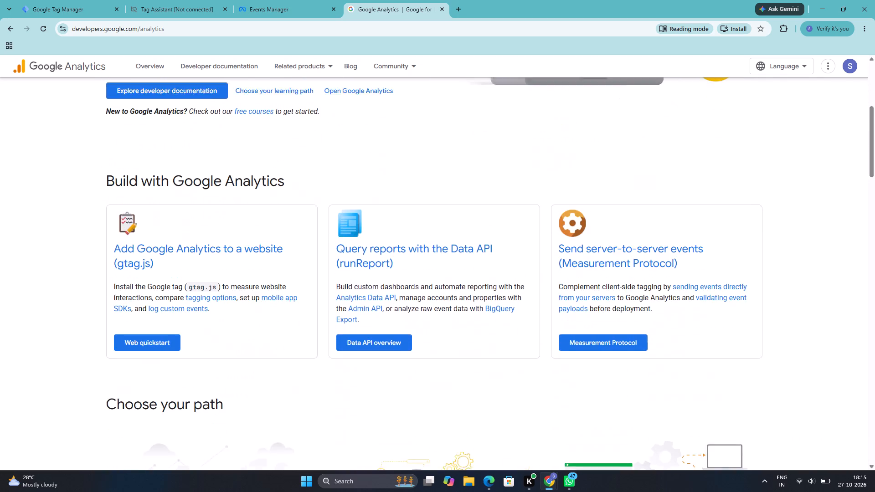
{"action": "scroll", "coordinate": [228, 272], "scroll_direction": "down", "scroll_amount": 8}
{"action": "scroll", "coordinate": [228, 272], "scroll_direction": "up", "scroll_amount": 1}
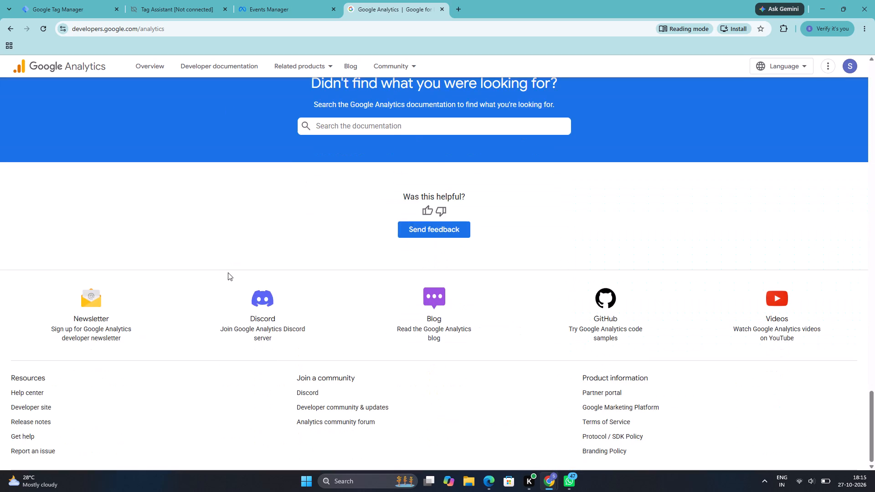
{"action": "scroll", "coordinate": [228, 272], "scroll_direction": "up", "scroll_amount": 2}
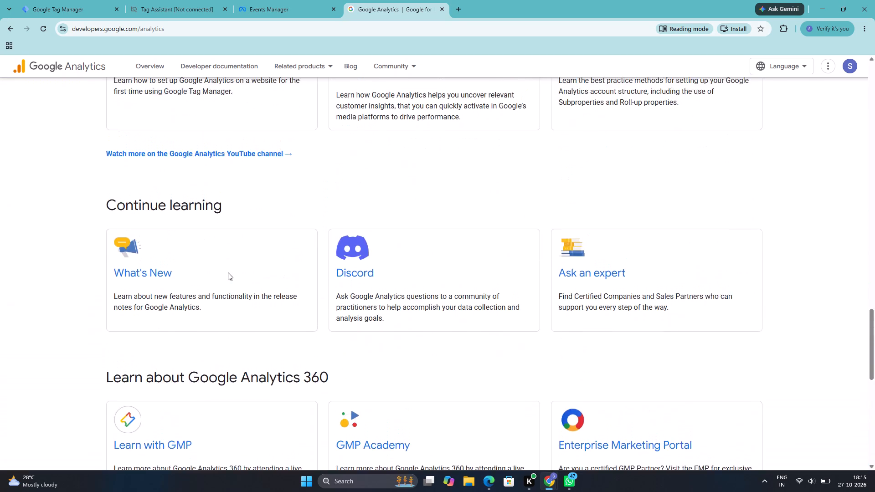
{"action": "scroll", "coordinate": [228, 272], "scroll_direction": "up", "scroll_amount": 6}
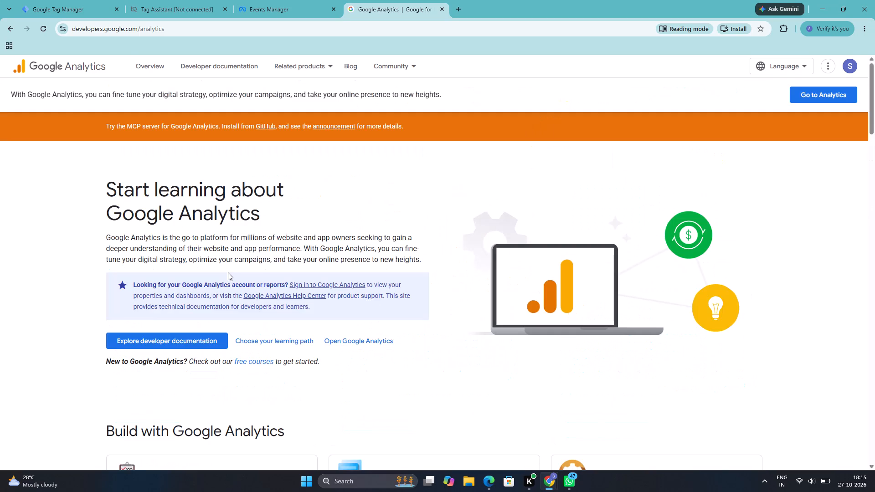
{"action": "scroll", "coordinate": [228, 272], "scroll_direction": "up", "scroll_amount": 1}
Examine the landing page's Build with Google Analytics, Choose your path, developer resources, videos and Continue learning sections.
{"action": "scroll", "coordinate": [187, 328], "scroll_direction": "down", "scroll_amount": 2}
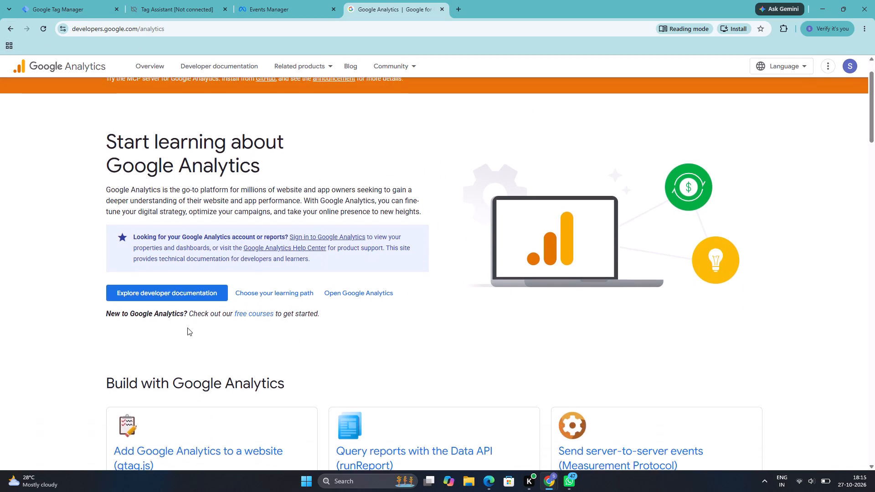
{"action": "scroll", "coordinate": [187, 328], "scroll_direction": "down", "scroll_amount": 4}
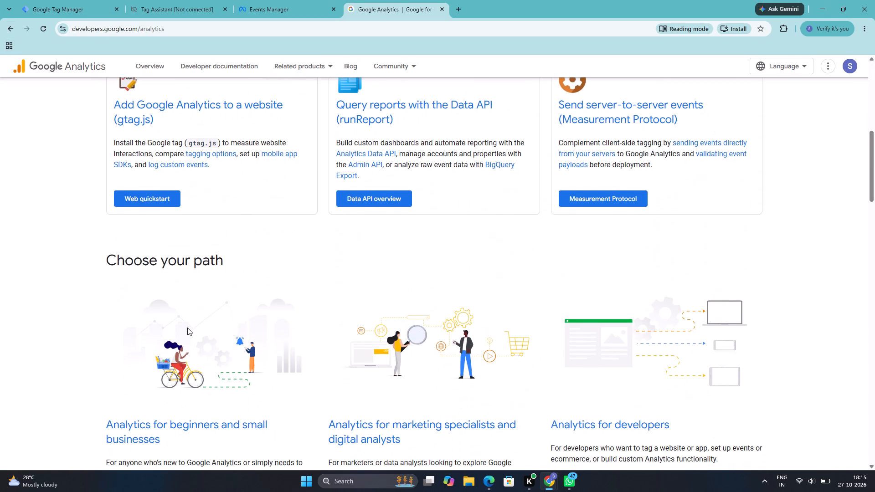
{"action": "scroll", "coordinate": [187, 328], "scroll_direction": "down", "scroll_amount": 4}
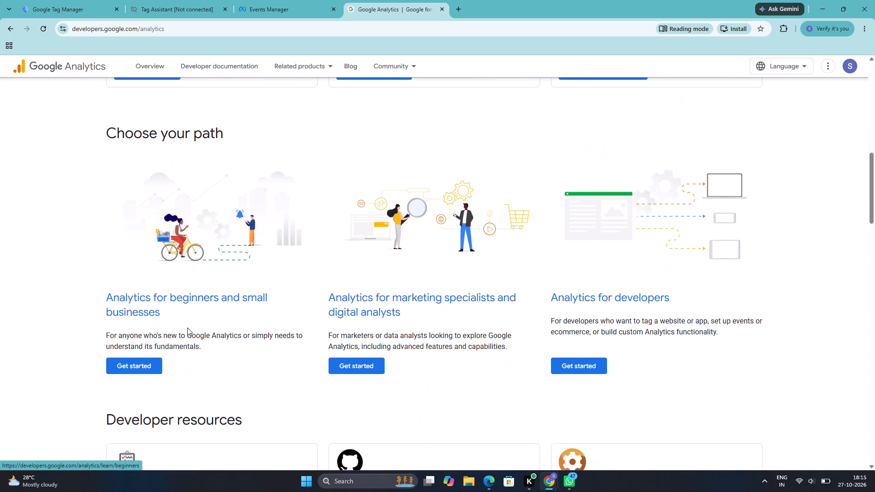
{"action": "scroll", "coordinate": [187, 328], "scroll_direction": "down", "scroll_amount": 2}
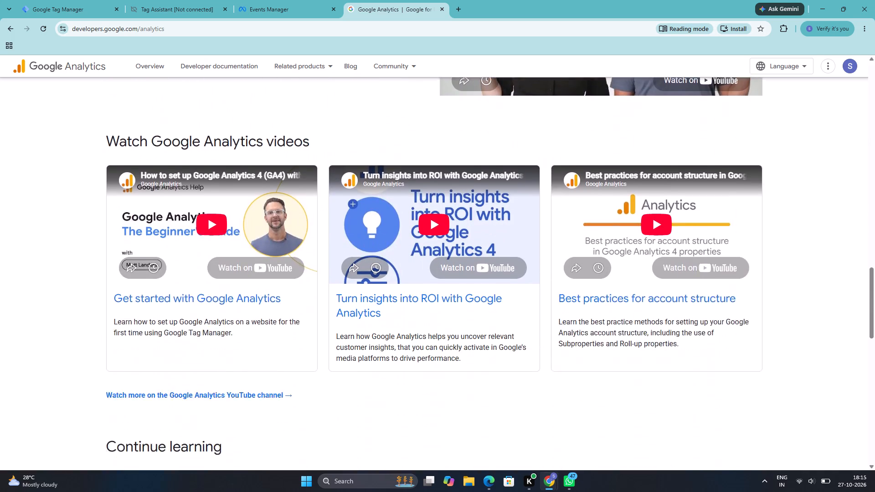
{"action": "scroll", "coordinate": [187, 328], "scroll_direction": "down", "scroll_amount": 1}
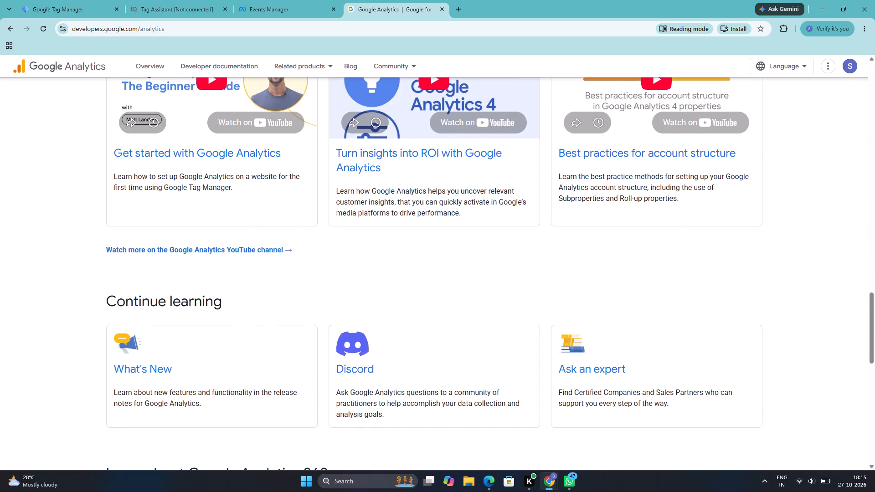
{"action": "scroll", "coordinate": [187, 328], "scroll_direction": "right", "scroll_amount": 2}
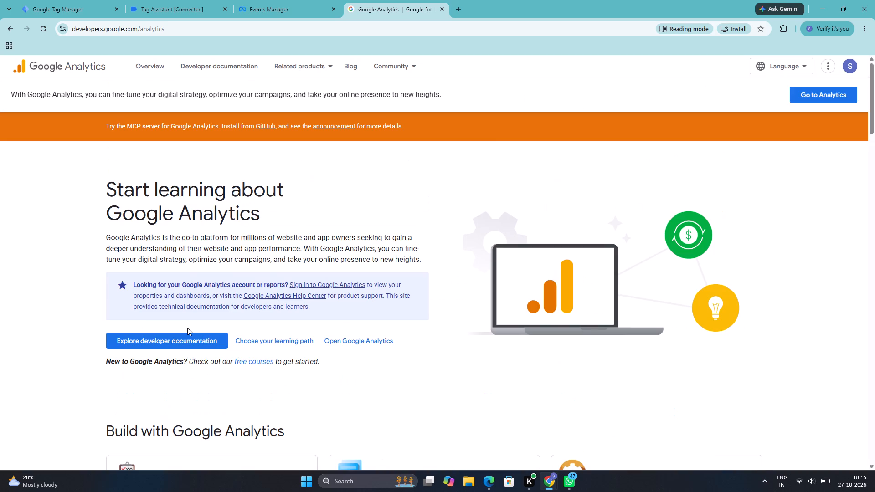
Review the introduction, Build with Google Analytics cards, developer resources and Analytics videos on the landing page again.
{"action": "scroll", "coordinate": [187, 328], "scroll_direction": "up", "scroll_amount": 3}
{"action": "scroll", "coordinate": [187, 328], "scroll_direction": "down", "scroll_amount": 1}
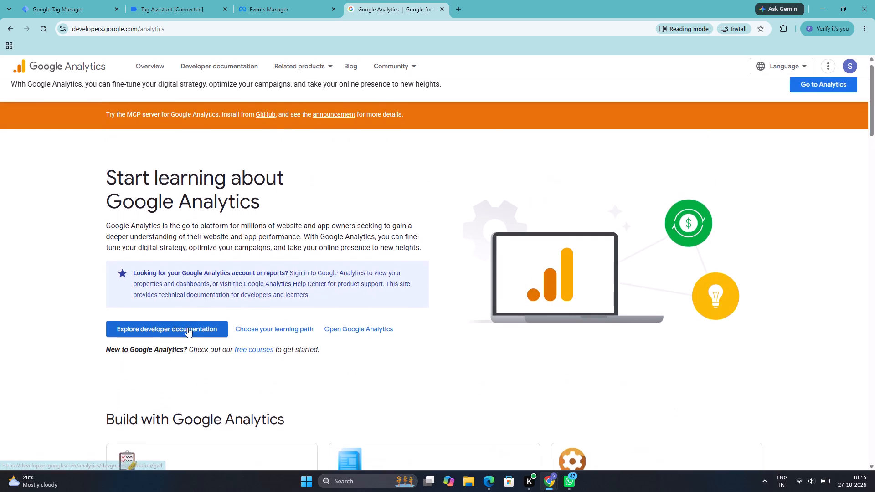
{"action": "scroll", "coordinate": [187, 328], "scroll_direction": "down", "scroll_amount": 1}
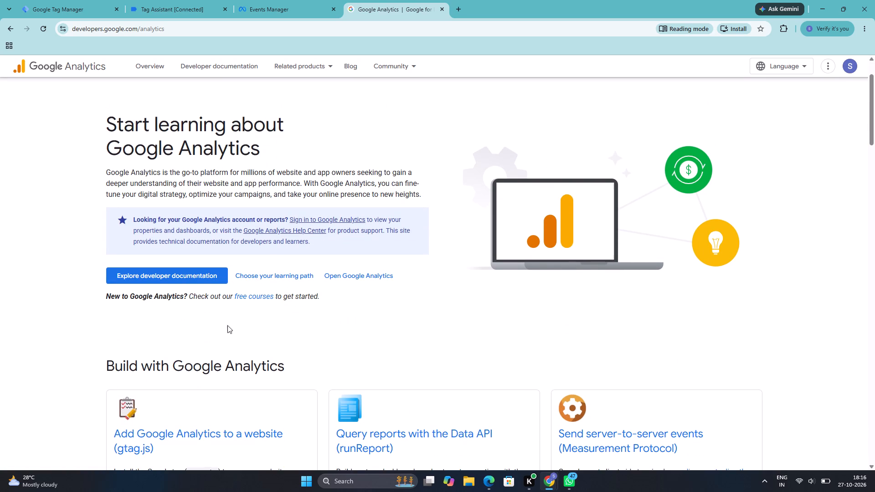
{"action": "scroll", "coordinate": [243, 343], "scroll_direction": "down", "scroll_amount": 3}
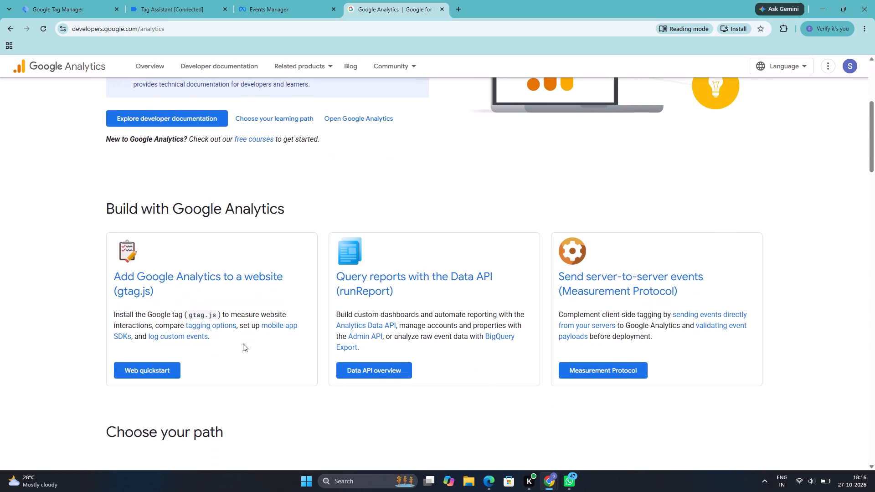
{"action": "scroll", "coordinate": [243, 343], "scroll_direction": "down", "scroll_amount": 7}
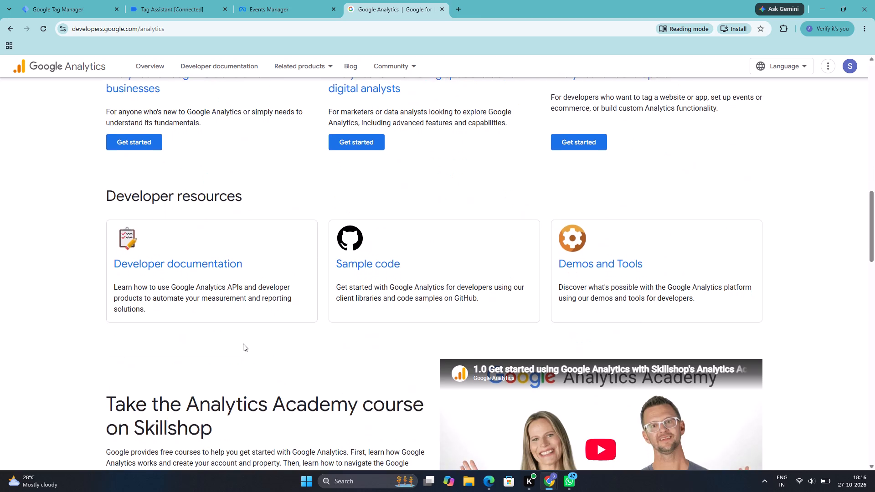
{"action": "scroll", "coordinate": [243, 343], "scroll_direction": "down", "scroll_amount": 1}
{"action": "scroll", "coordinate": [243, 343], "scroll_direction": "up", "scroll_amount": 2}
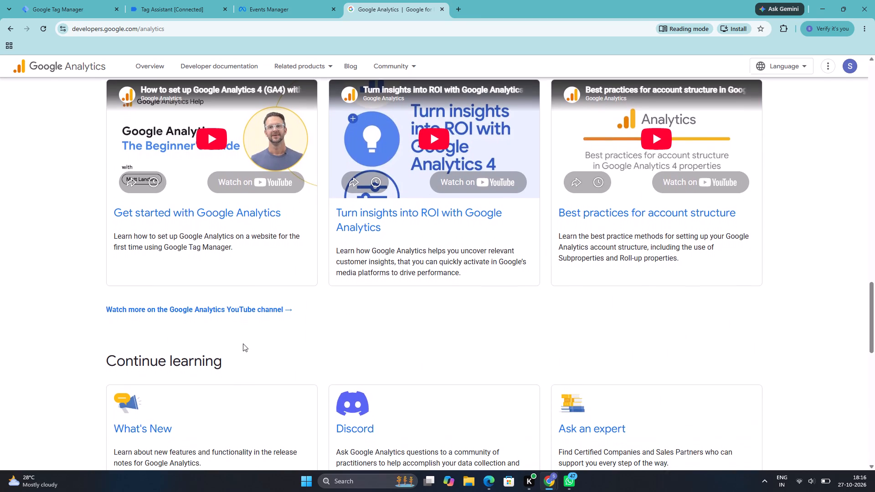
{"action": "scroll", "coordinate": [243, 343], "scroll_direction": "up", "scroll_amount": 8}
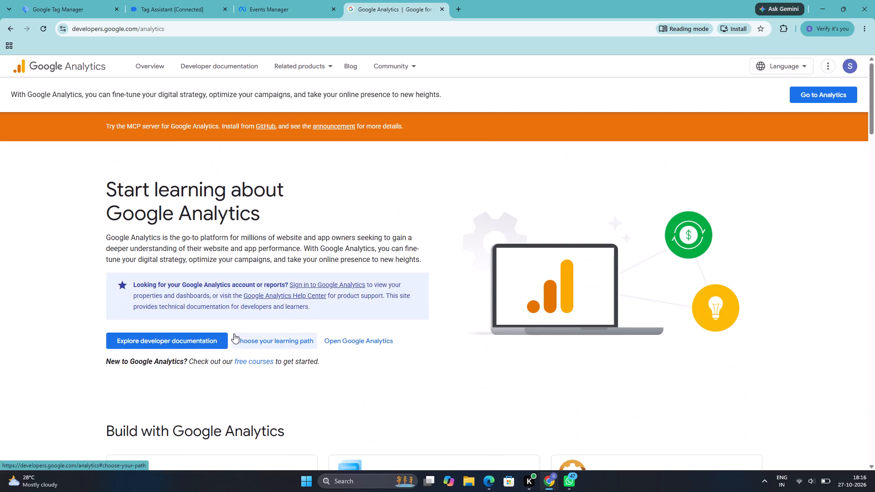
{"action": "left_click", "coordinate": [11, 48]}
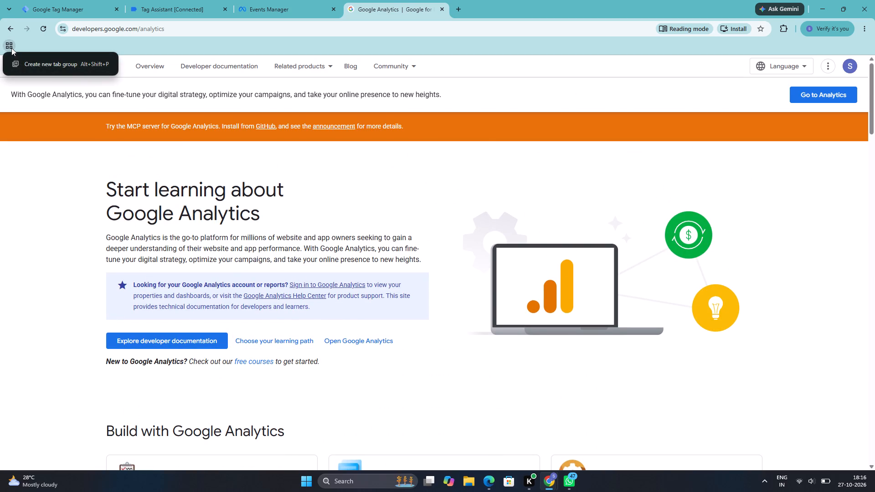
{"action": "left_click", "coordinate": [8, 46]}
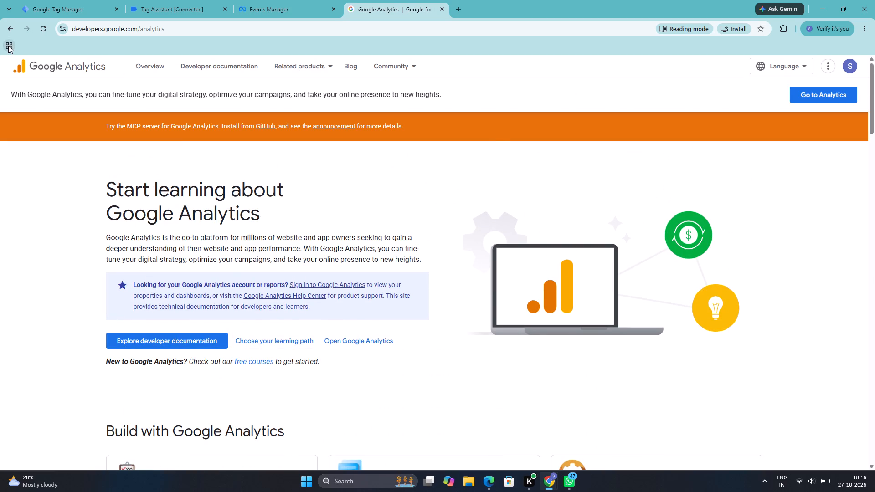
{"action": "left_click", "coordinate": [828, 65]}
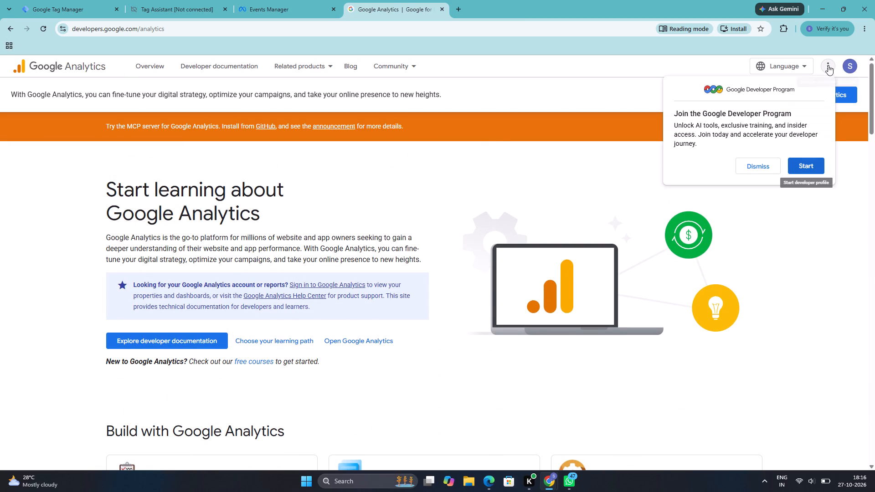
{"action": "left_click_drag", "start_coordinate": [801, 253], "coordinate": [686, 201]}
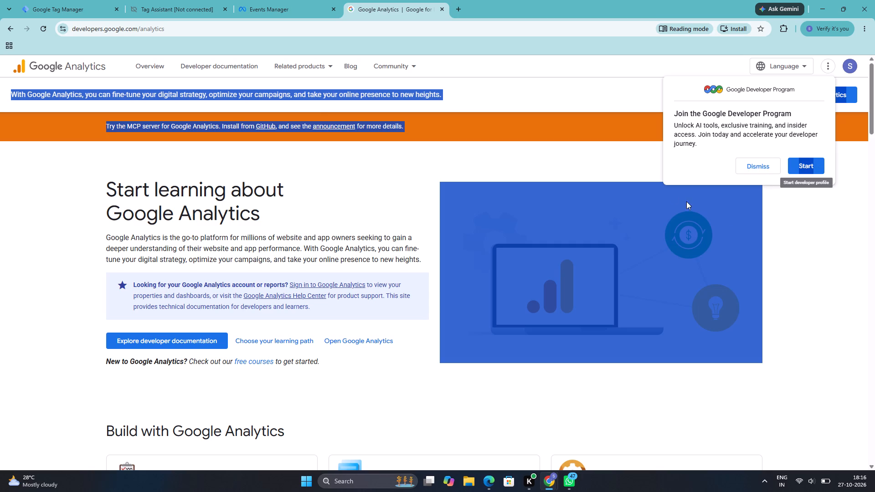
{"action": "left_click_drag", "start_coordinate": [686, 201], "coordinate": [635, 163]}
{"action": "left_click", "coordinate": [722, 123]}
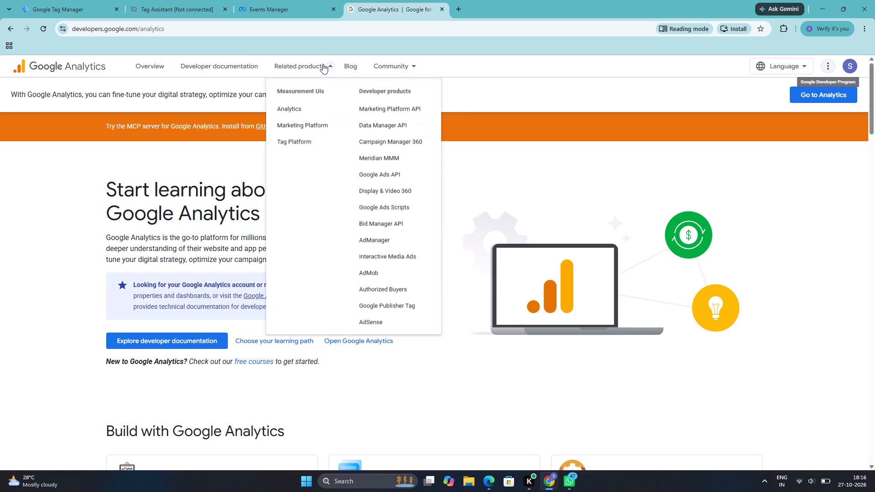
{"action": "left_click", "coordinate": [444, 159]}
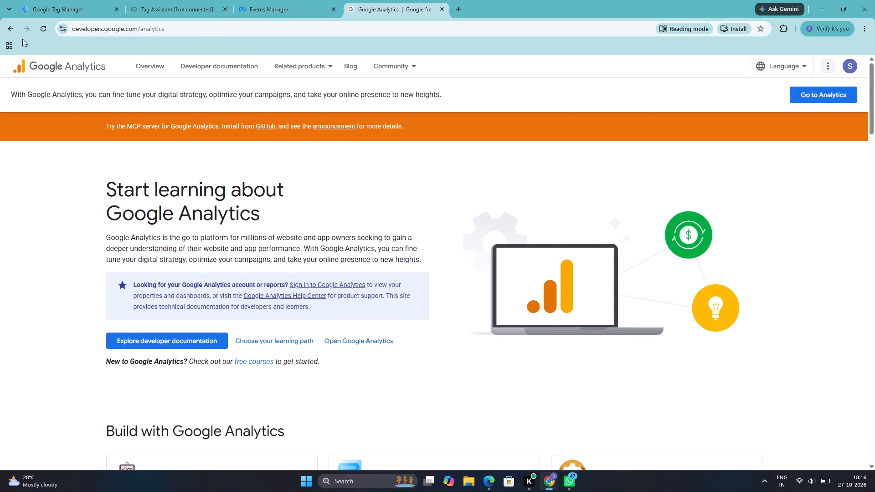
Reload the Google Analytics developer page and dismiss the invitation to join the Google Developer Program.
{"action": "left_click", "coordinate": [45, 31]}
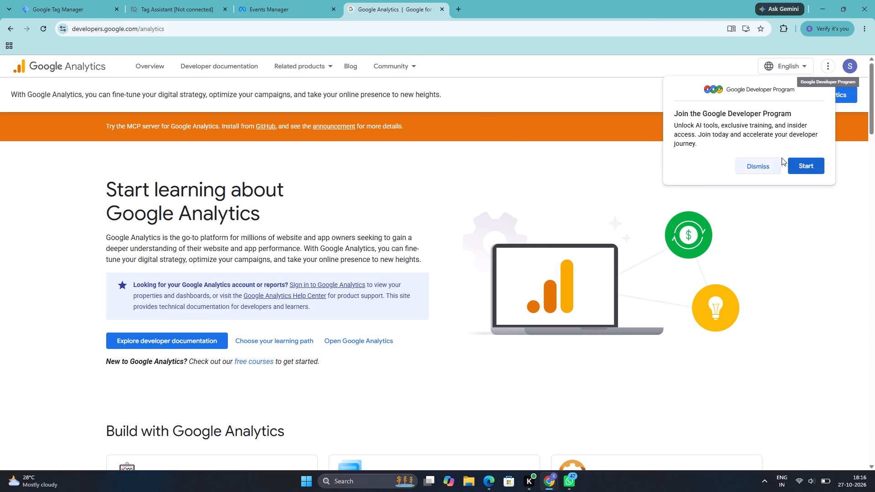
{"action": "left_click", "coordinate": [763, 169]}
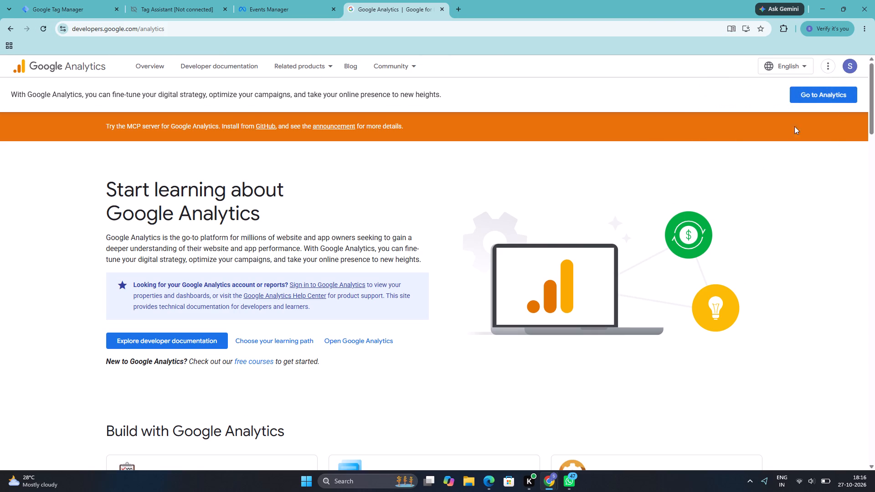
Check which Google accounts are signed in on the page, and close the account list.
{"action": "left_click", "coordinate": [848, 59]}
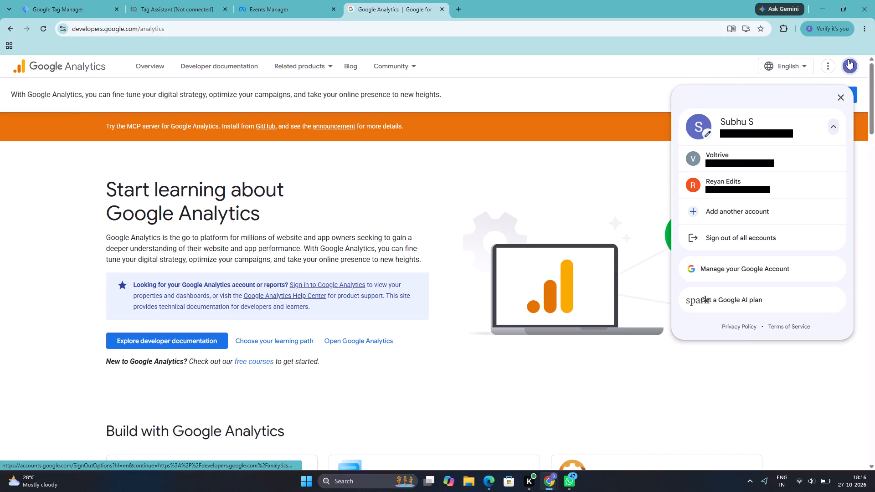
{"action": "left_click", "coordinate": [848, 59]}
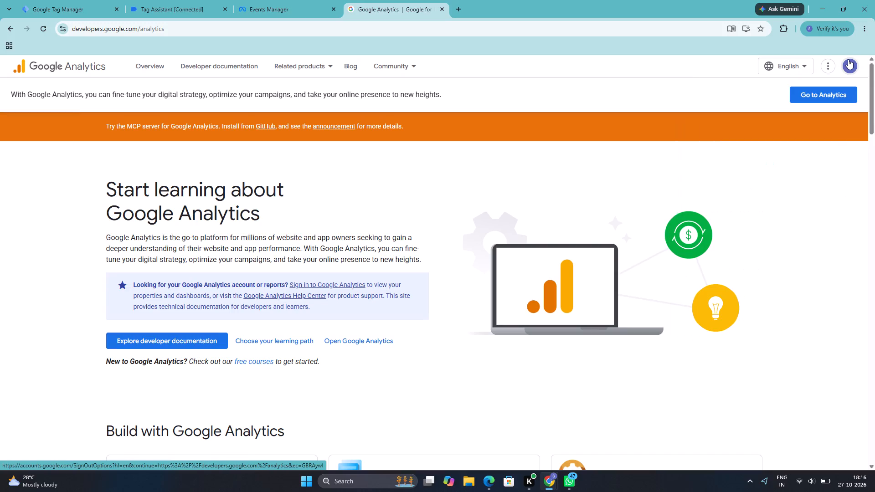
Look through the landing page down to the documentation search and the footer links.
{"action": "scroll", "coordinate": [575, 168], "scroll_direction": "down", "scroll_amount": 5}
{"action": "scroll", "coordinate": [575, 168], "scroll_direction": "up", "scroll_amount": 1}
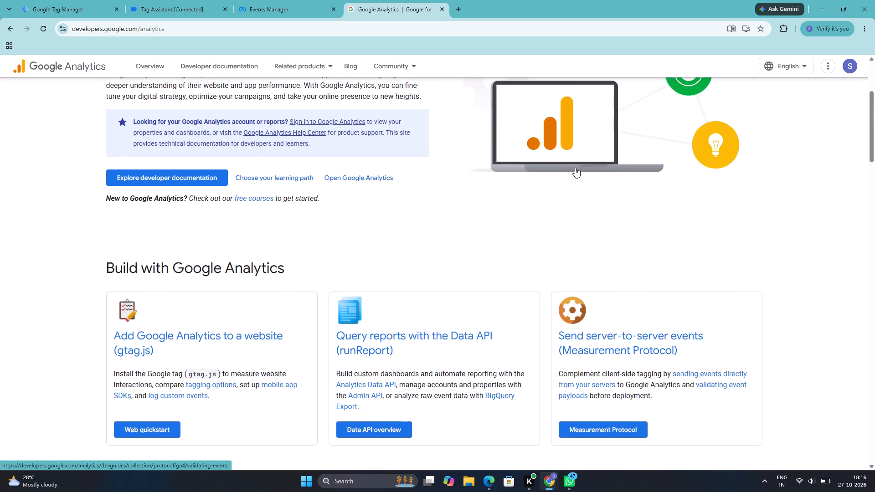
{"action": "scroll", "coordinate": [575, 168], "scroll_direction": "down", "scroll_amount": 9}
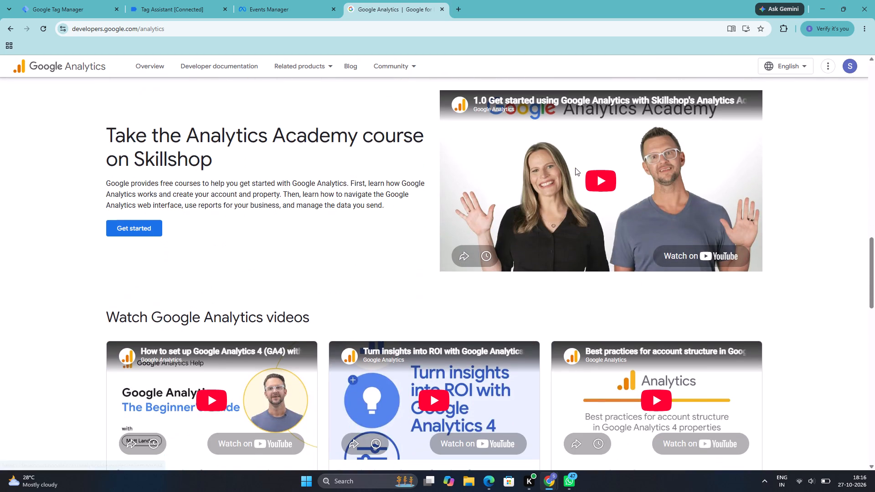
{"action": "scroll", "coordinate": [575, 168], "scroll_direction": "down", "scroll_amount": 3}
{"action": "scroll", "coordinate": [575, 168], "scroll_direction": "up", "scroll_amount": 6}
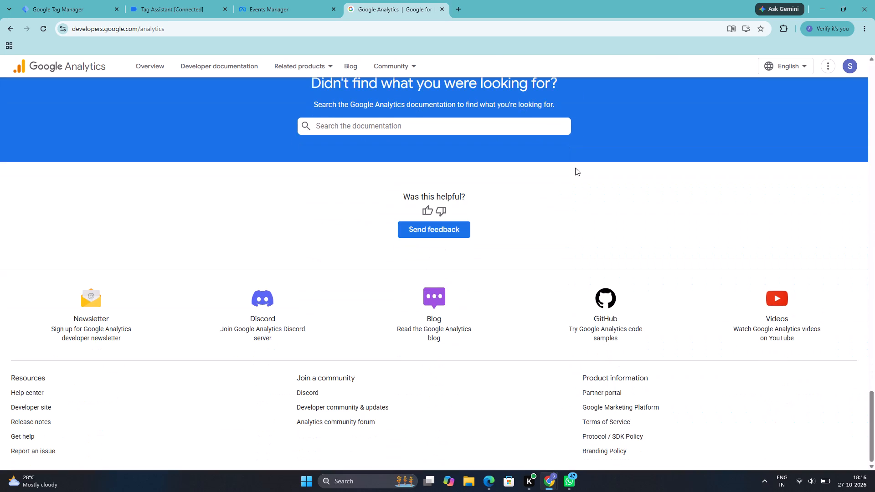
{"action": "scroll", "coordinate": [575, 168], "scroll_direction": "up", "scroll_amount": 3}
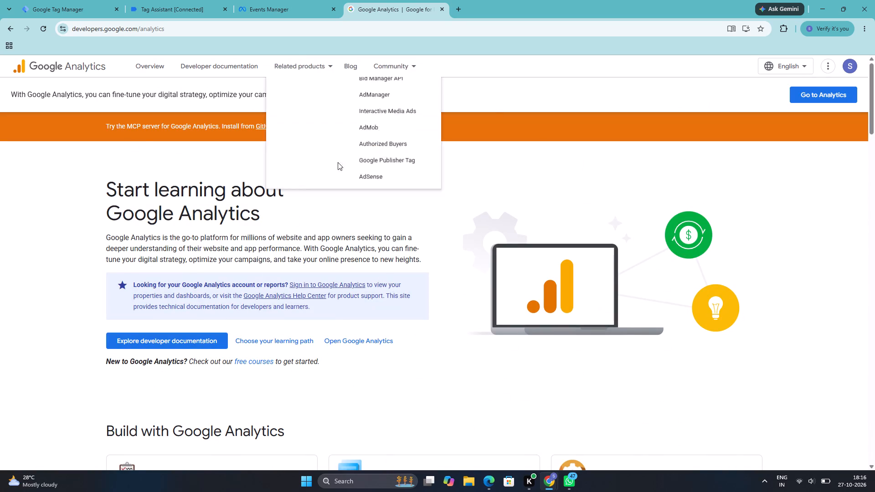
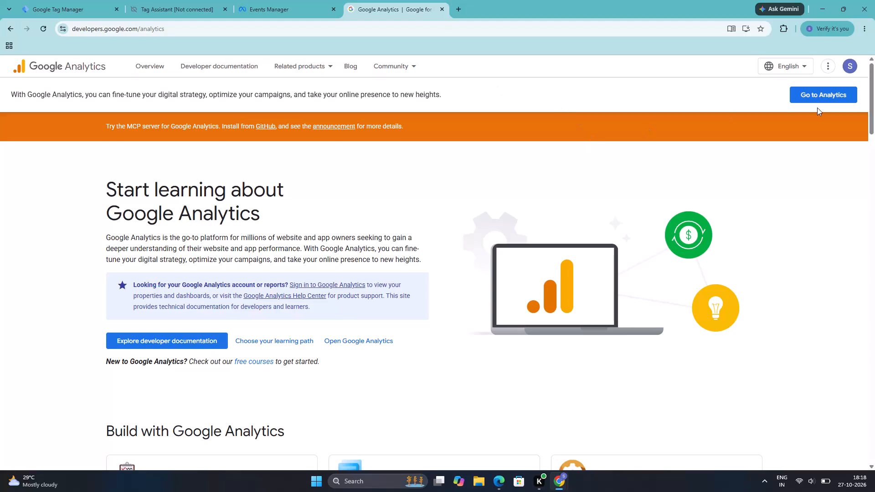
Go from the developer site to Google Analytics itself and look over its welcome page.
{"action": "left_click", "coordinate": [827, 97]}
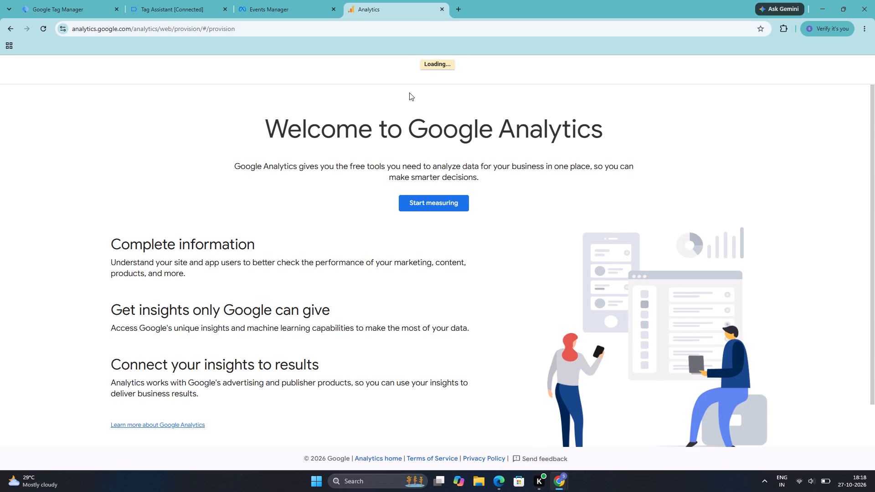
{"action": "scroll", "coordinate": [487, 196], "scroll_direction": "down", "scroll_amount": 3}
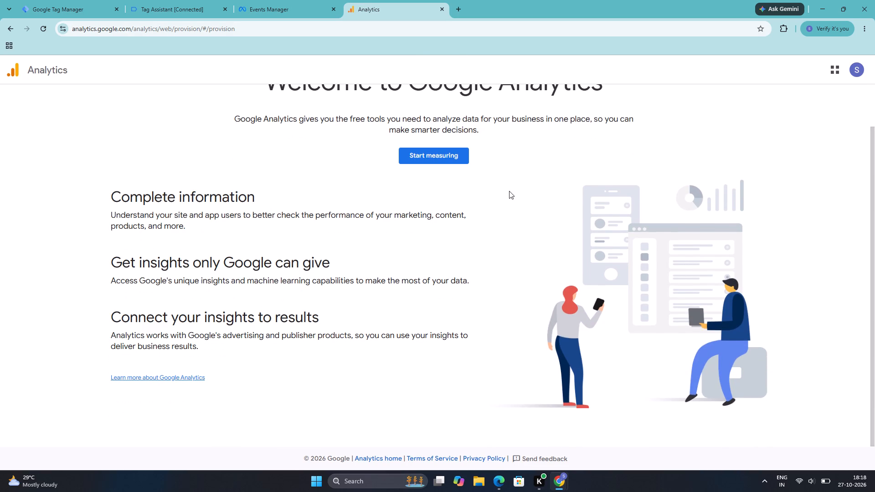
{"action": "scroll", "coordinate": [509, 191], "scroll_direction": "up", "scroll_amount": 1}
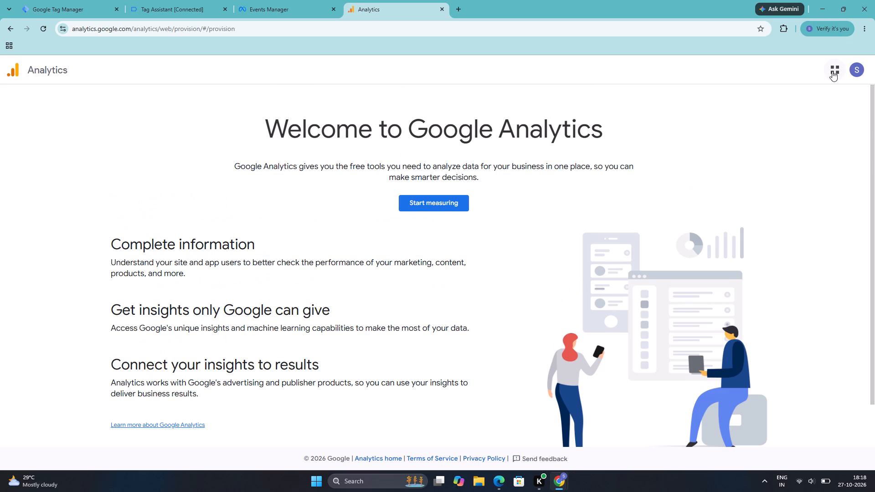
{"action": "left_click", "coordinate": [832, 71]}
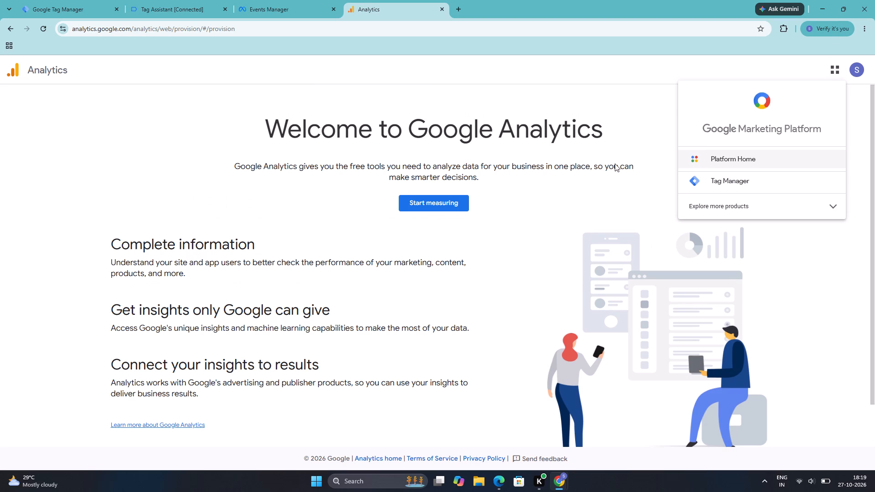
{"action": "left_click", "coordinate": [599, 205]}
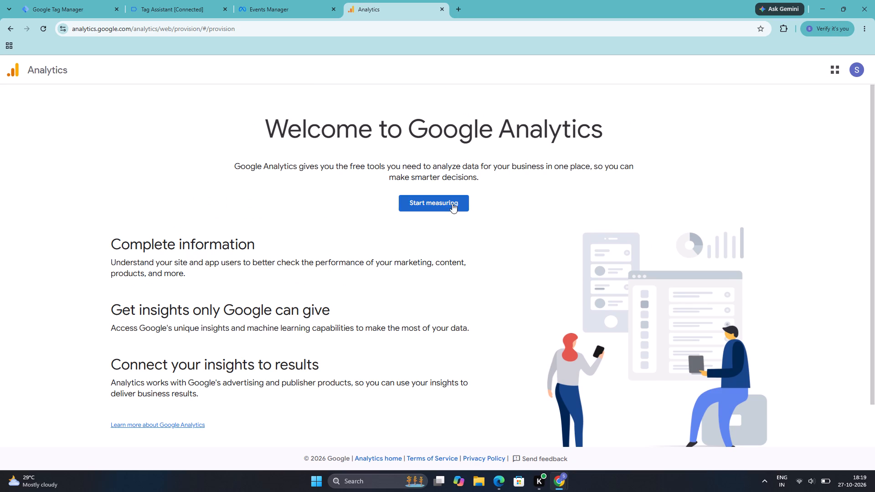
Start measuring with a new Analytics account named Shubham, keep the default data sharing settings, and continue to property creation.
{"action": "left_click", "coordinate": [449, 201]}
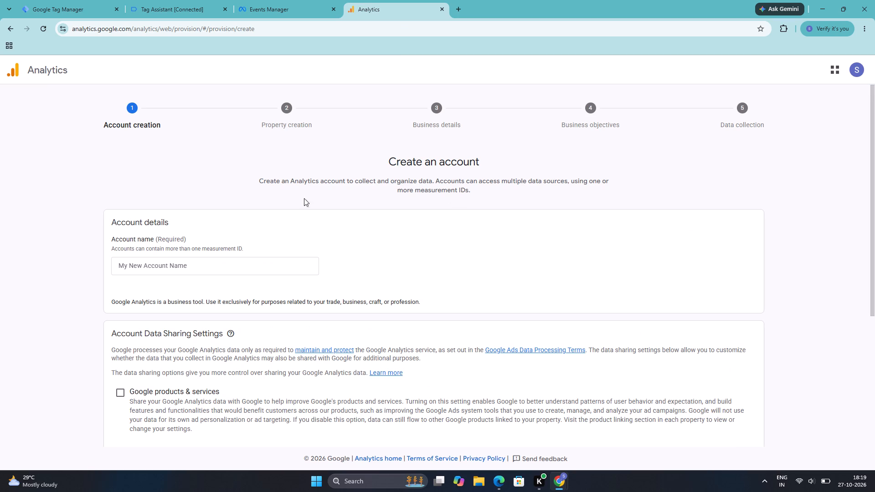
{"action": "left_click", "coordinate": [224, 269]}
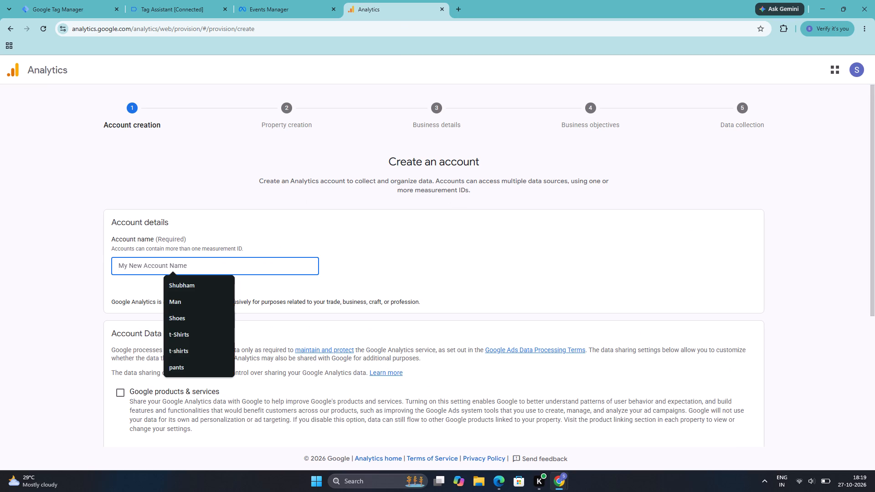
{"action": "left_click", "coordinate": [205, 291]}
{"action": "scroll", "coordinate": [205, 291], "scroll_direction": "down", "scroll_amount": 1}
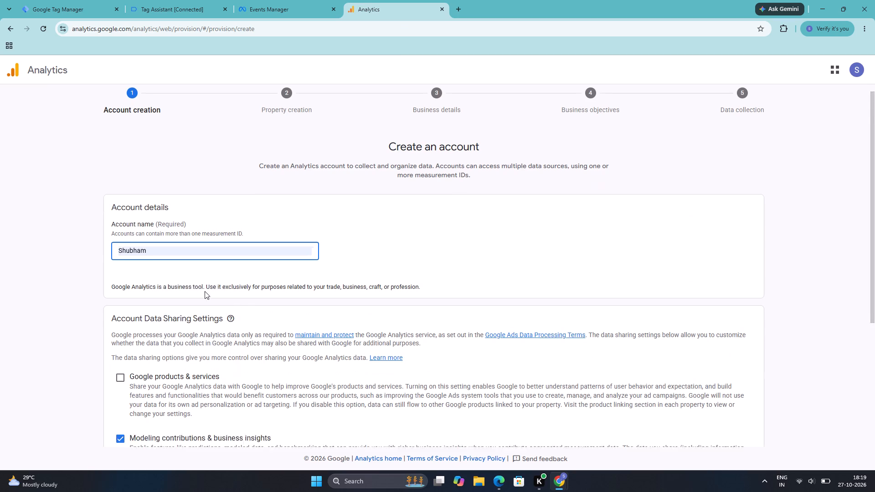
{"action": "scroll", "coordinate": [205, 291], "scroll_direction": "down", "scroll_amount": 1}
{"action": "scroll", "coordinate": [143, 343], "scroll_direction": "down", "scroll_amount": 6}
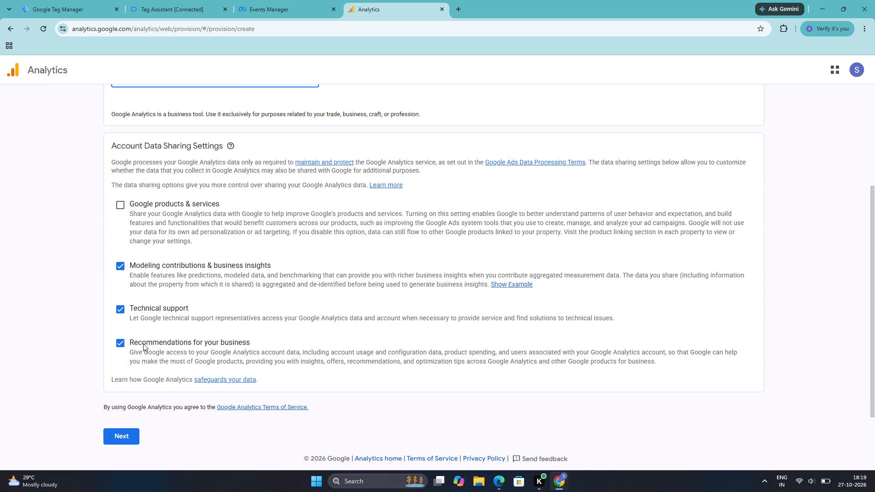
{"action": "left_click", "coordinate": [123, 416]}
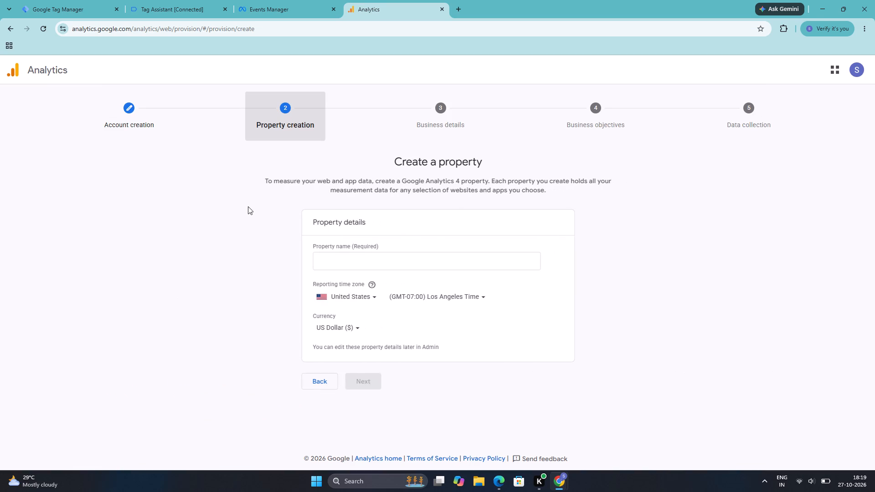
Fill in the property details with the name Shubham and India as the reporting time zone country, and continue to the business details.
{"action": "left_click", "coordinate": [347, 260]}
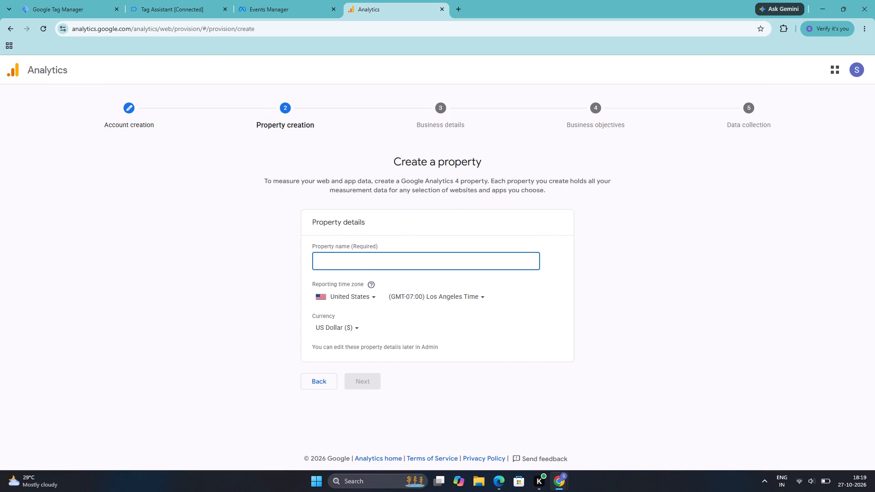
{"action": "type", "text": "Shubhan"}
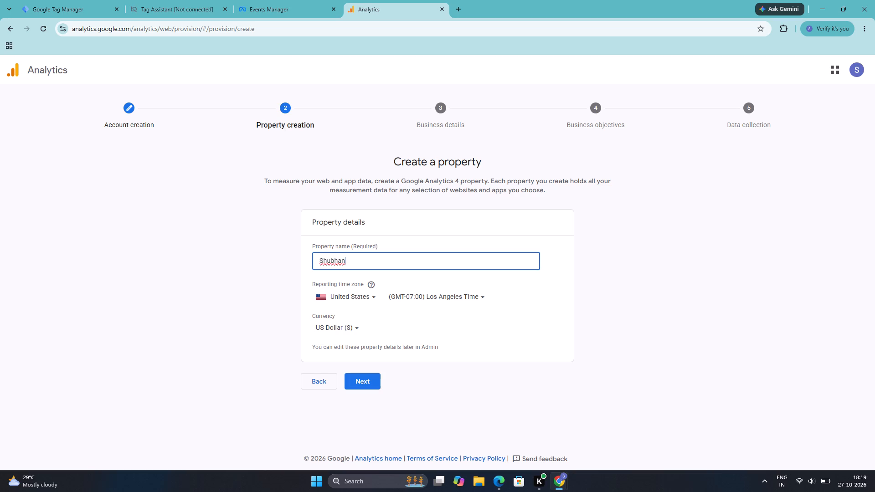
{"action": "key", "text": "BackSpace"}
{"action": "key", "text": "m"}
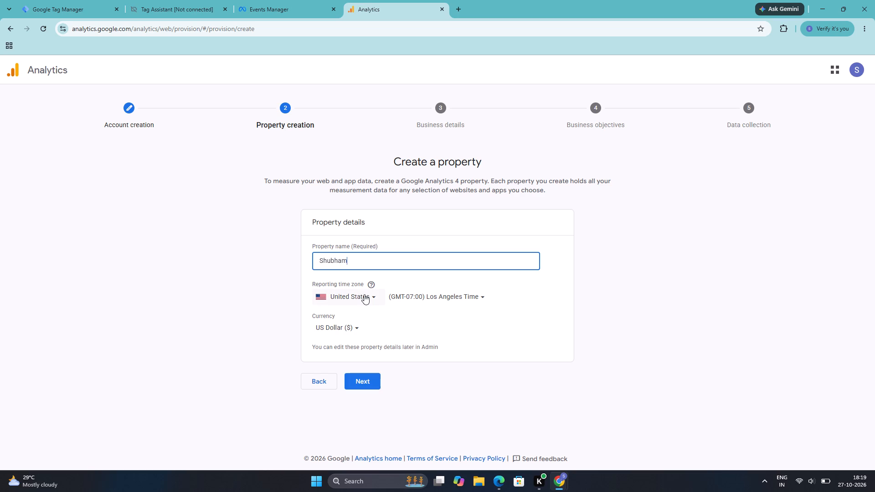
{"action": "left_click", "coordinate": [364, 294]}
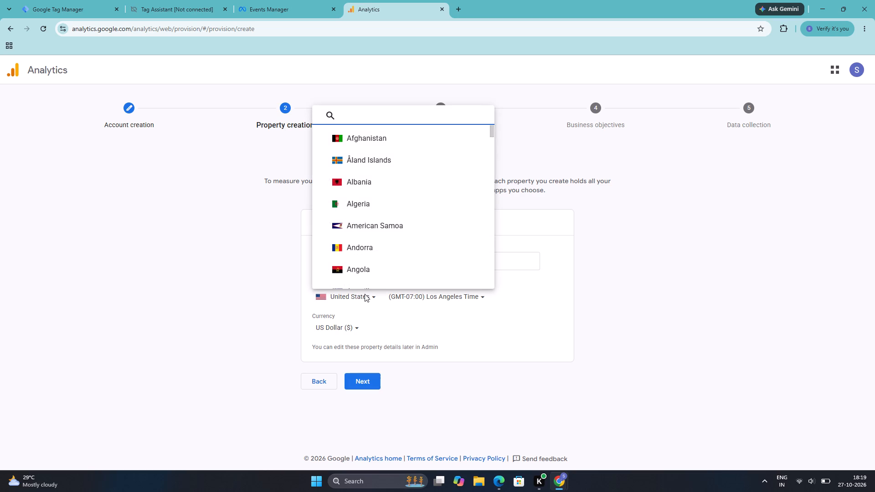
{"action": "key", "text": "shift+i"}
{"action": "key", "text": "n"}
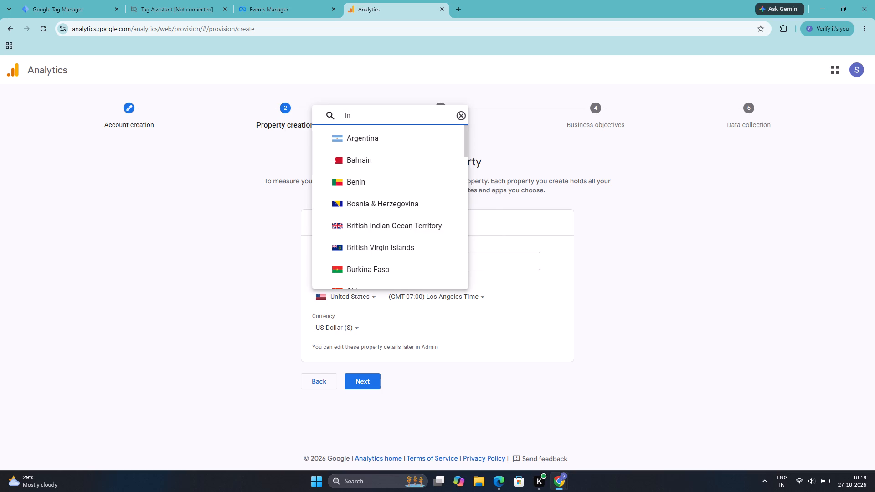
{"action": "key", "text": "d"}
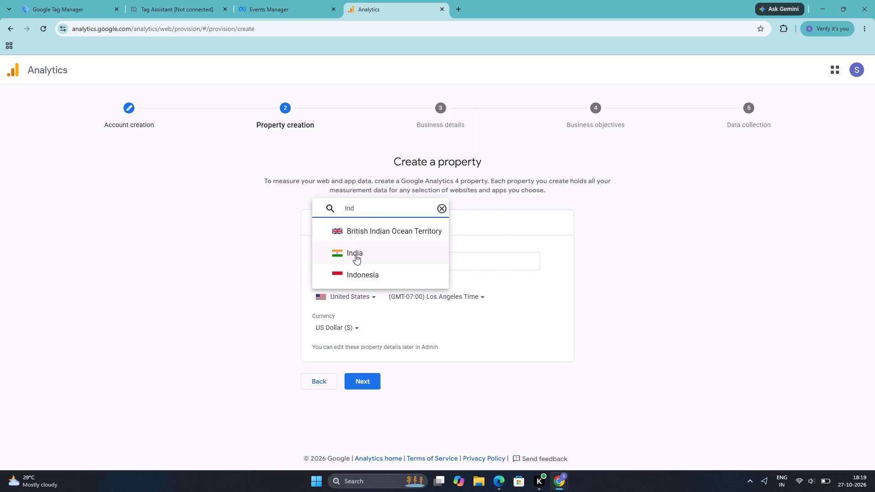
{"action": "left_click", "coordinate": [355, 255]}
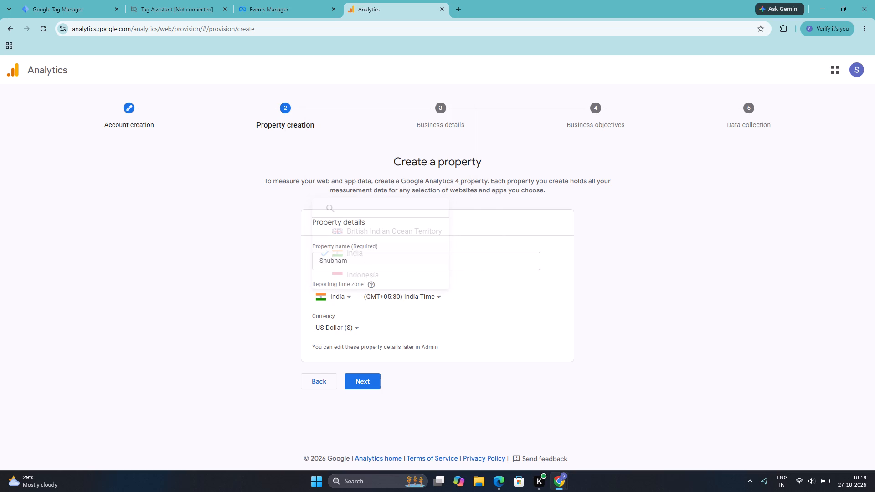
{"action": "left_click", "coordinate": [388, 296]}
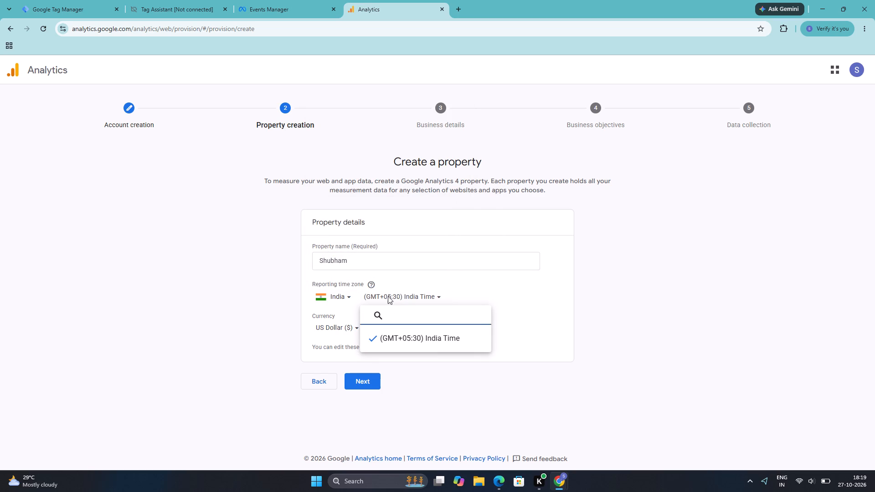
{"action": "left_click", "coordinate": [388, 296]}
{"action": "left_click", "coordinate": [363, 380]}
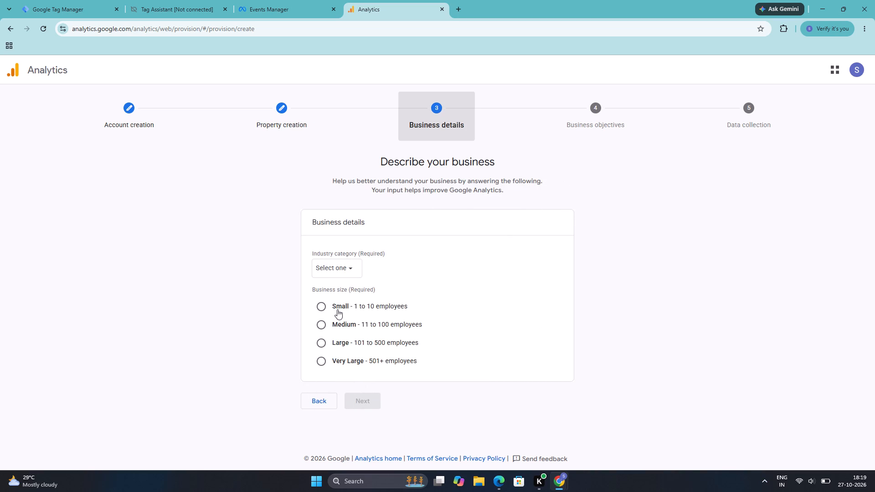
Describe the business as Small (1 to 10 employees) in the Internet & Telecom industry category, and continue to the business objectives.
{"action": "left_click", "coordinate": [337, 309]}
{"action": "left_click", "coordinate": [339, 272]}
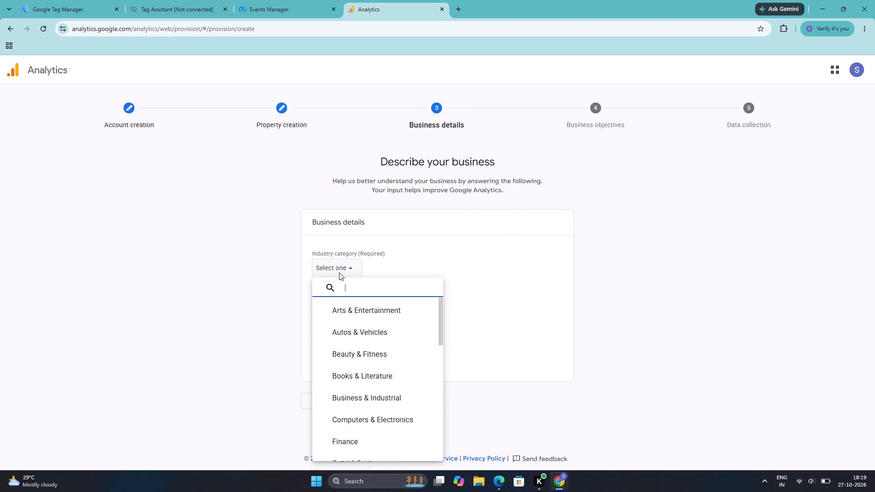
{"action": "scroll", "coordinate": [371, 423], "scroll_direction": "down", "scroll_amount": 1}
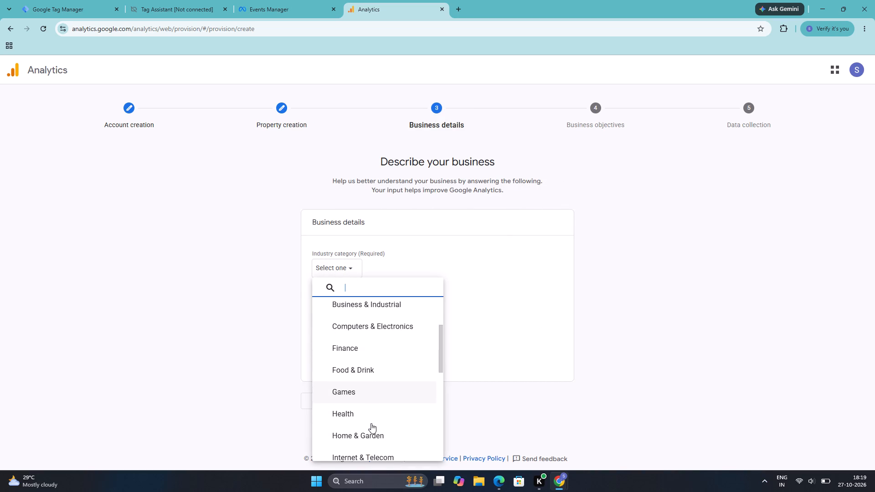
{"action": "scroll", "coordinate": [371, 423], "scroll_direction": "down", "scroll_amount": 2}
{"action": "left_click", "coordinate": [361, 386]}
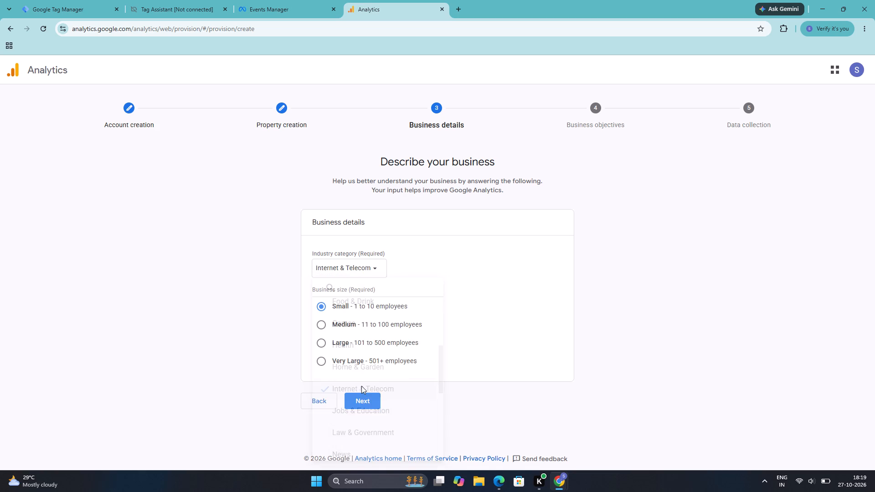
{"action": "left_click", "coordinate": [361, 402]}
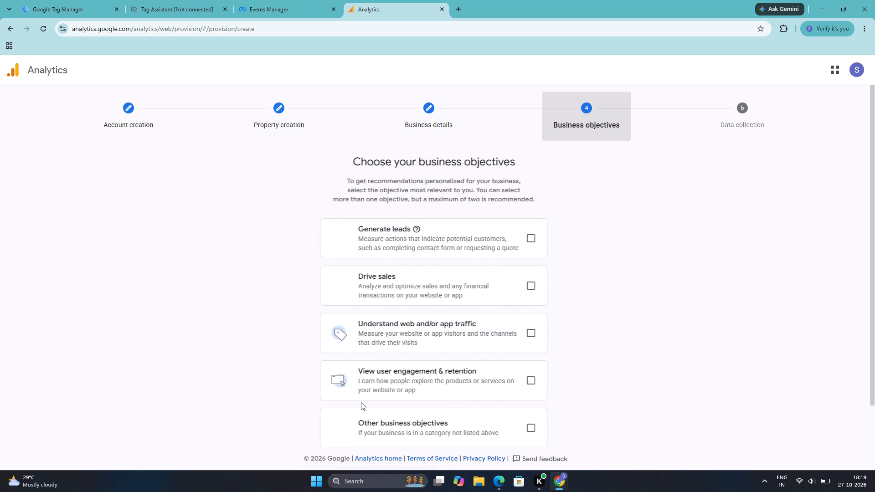
Choose Other business objectives, create the account and property, and accept the Google Analytics Terms of Service.
{"action": "scroll", "coordinate": [354, 308], "scroll_direction": "down", "scroll_amount": 1}
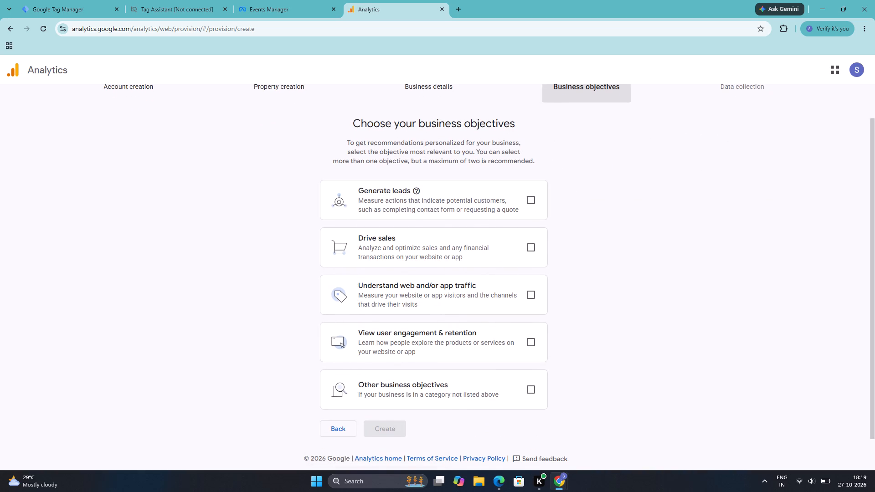
{"action": "left_click", "coordinate": [457, 383]}
{"action": "left_click", "coordinate": [526, 389]}
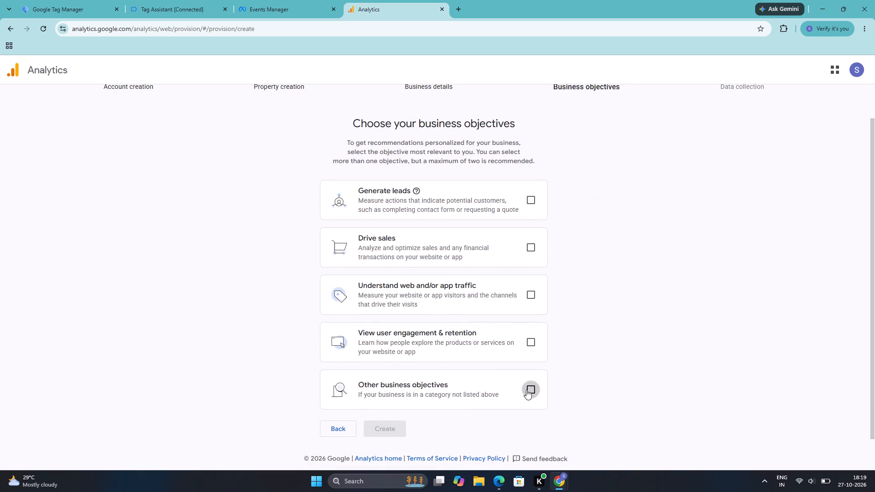
{"action": "left_click", "coordinate": [393, 430]}
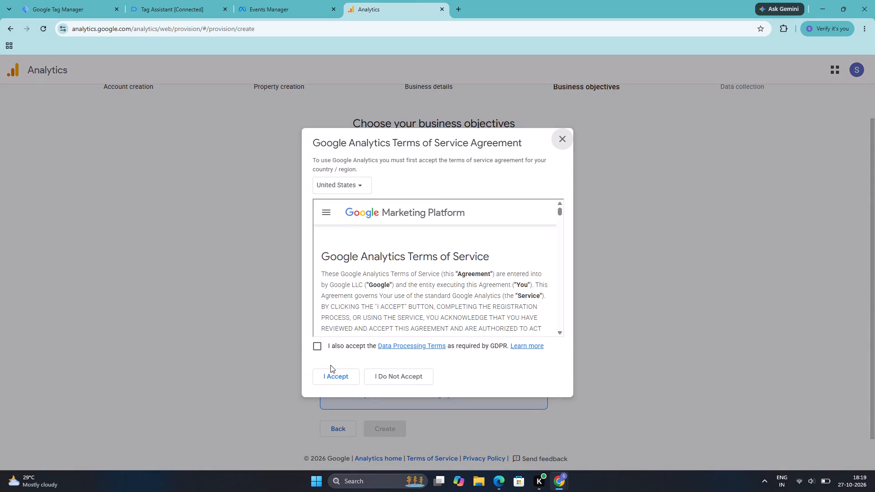
{"action": "left_click", "coordinate": [330, 378]}
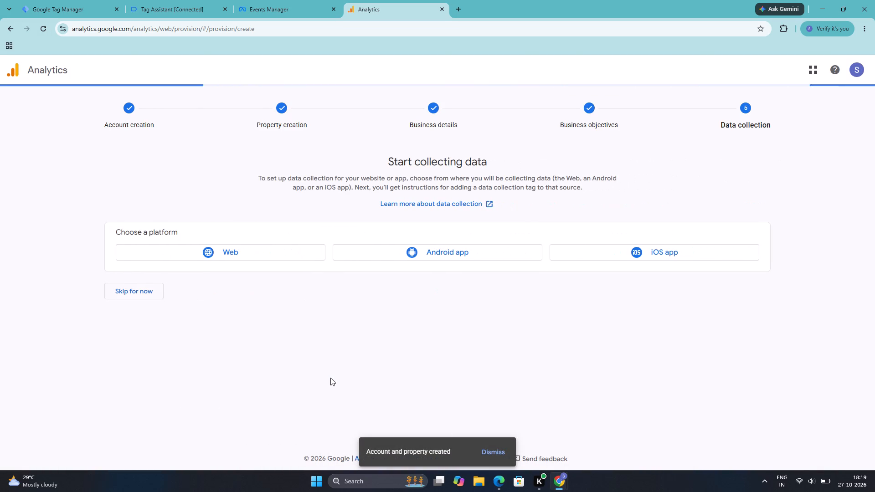
Choose Web as the data collection platform and begin the website URL entry for the stream.
{"action": "left_click", "coordinate": [263, 257]}
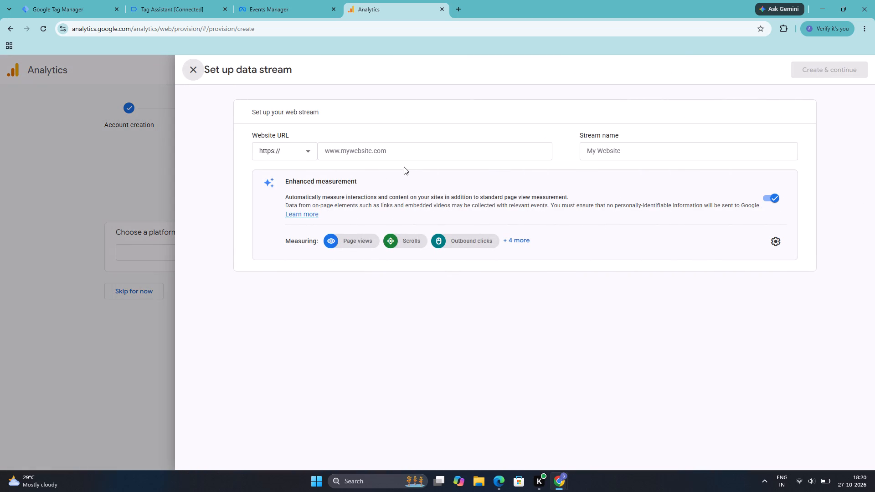
{"action": "left_click", "coordinate": [411, 154]}
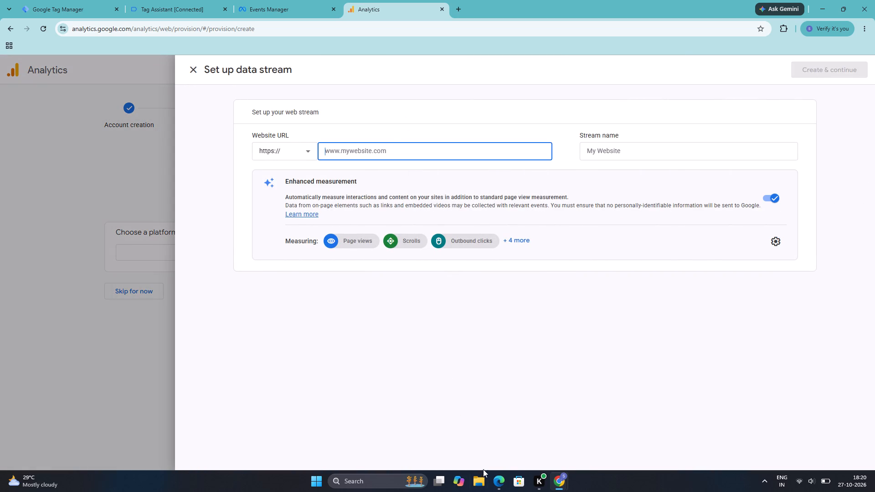
{"action": "left_click", "coordinate": [494, 478]}
{"action": "scroll", "coordinate": [87, 76], "scroll_direction": "up", "scroll_amount": 5}
{"action": "left_click", "coordinate": [177, 0]}
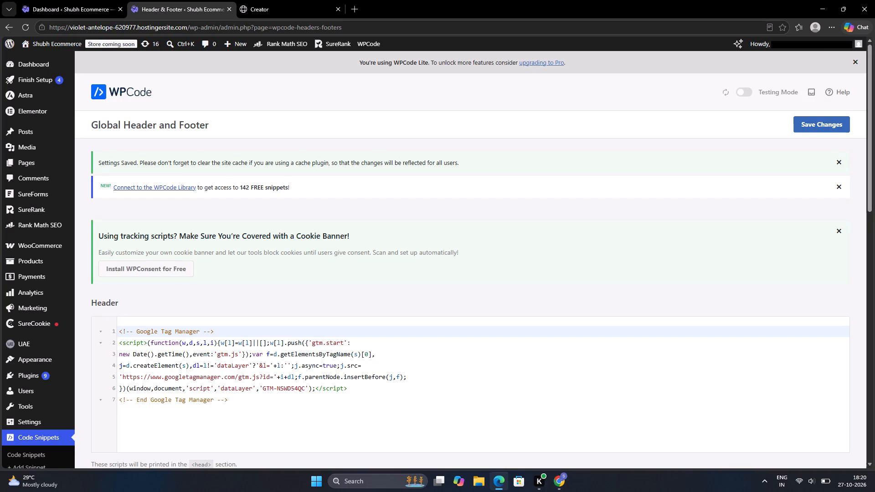
{"action": "left_click", "coordinate": [70, 27]}
{"action": "left_click_drag", "start_coordinate": [70, 27], "coordinate": [165, 27]}
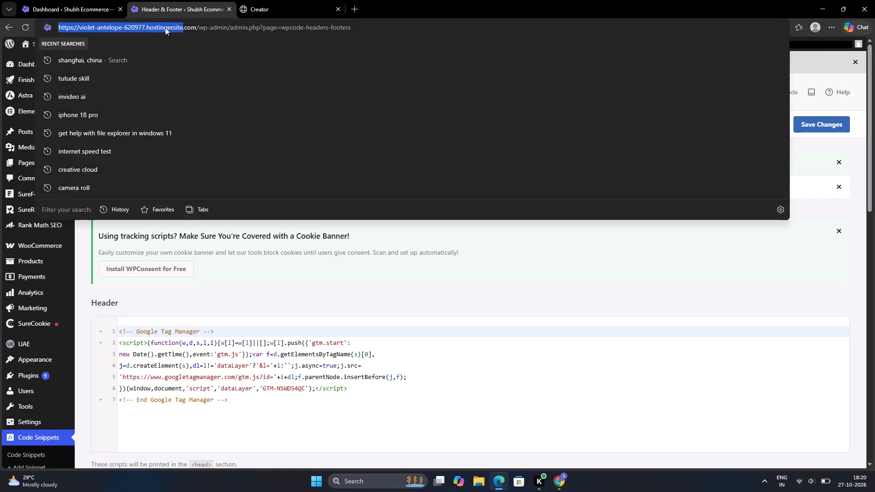
{"action": "left_click_drag", "start_coordinate": [165, 27], "coordinate": [160, 26]}
{"action": "left_click_drag", "start_coordinate": [160, 26], "coordinate": [196, 28]}
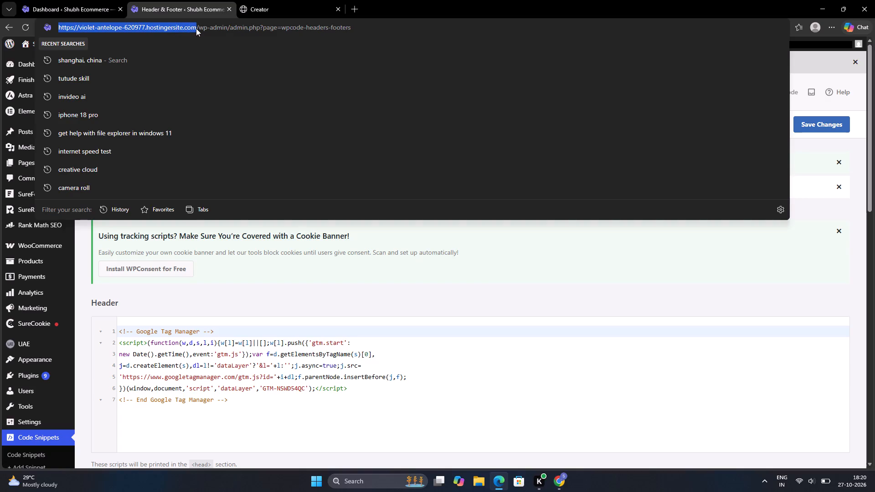
{"action": "key", "text": "ctrl+c"}
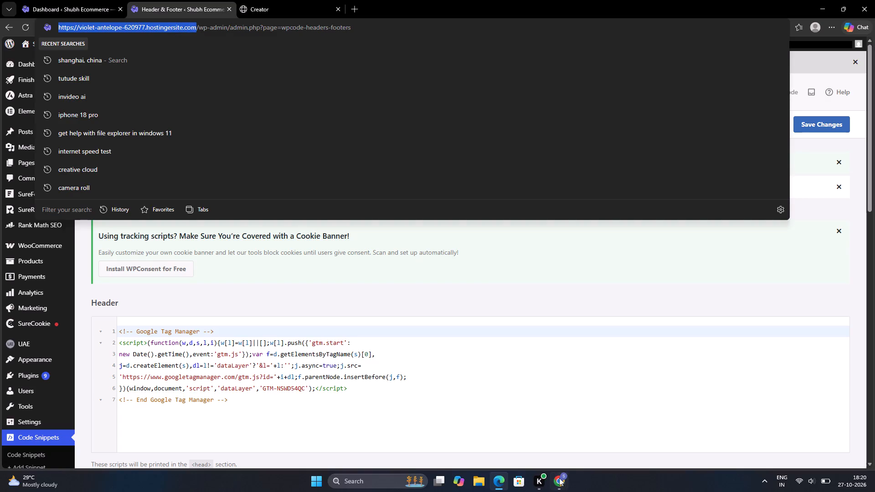
{"action": "left_click", "coordinate": [560, 482]}
{"action": "left_click", "coordinate": [532, 425]}
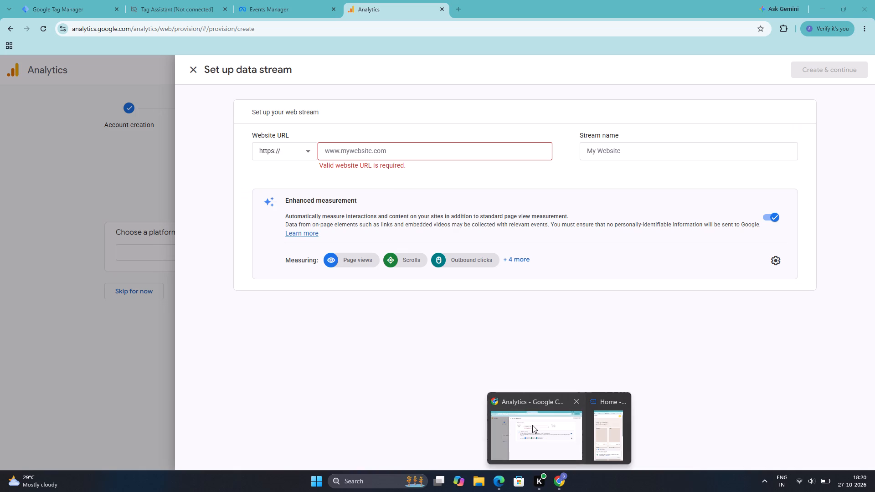
{"action": "key", "text": "ctrl+v"}
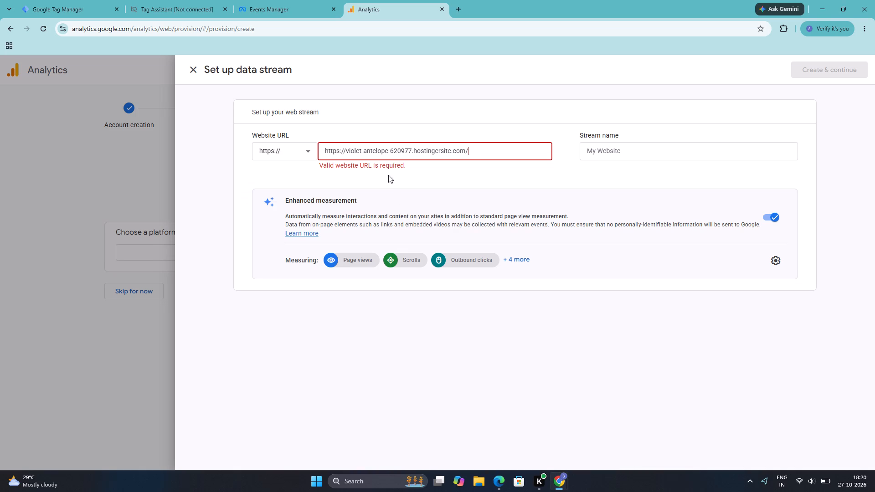
{"action": "key", "text": "BackSpace"}
{"action": "left_click", "coordinate": [344, 150]}
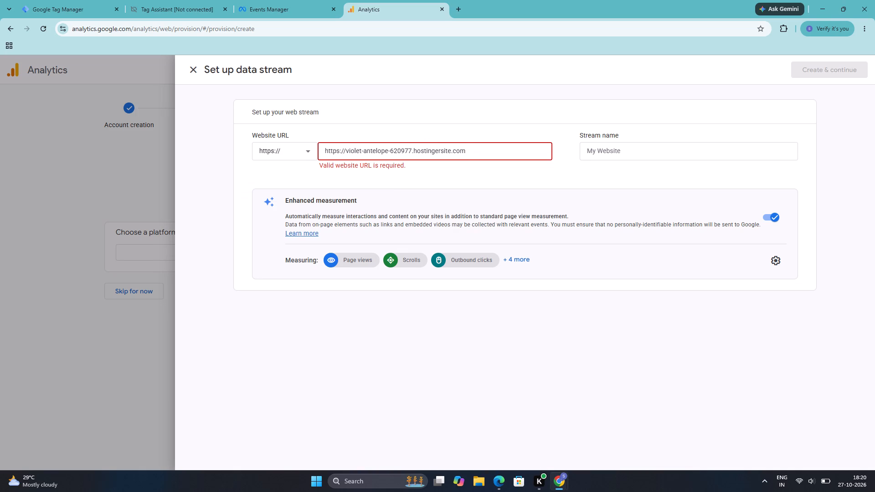
{"action": "left_click", "coordinate": [346, 150]}
{"action": "key", "text": "BackSpace"}
{"action": "key", "text": "BackSpace"}
{"action": "key", "text": "BackSpace"}
{"action": "key", "text": "BackSpace"}
{"action": "key", "text": "BackSpace"}
{"action": "key", "text": "BackSpace"}
{"action": "key", "text": "BackSpace"}
{"action": "key", "text": "BackSpace"}
{"action": "key", "text": "BackSpace"}
{"action": "key", "text": "BackSpace"}
{"action": "key", "text": "BackSpace"}
{"action": "key", "text": "BackSpace"}
{"action": "key", "text": "BackSpace"}
{"action": "key", "text": "BackSpace"}
{"action": "key", "text": "BackSpace"}
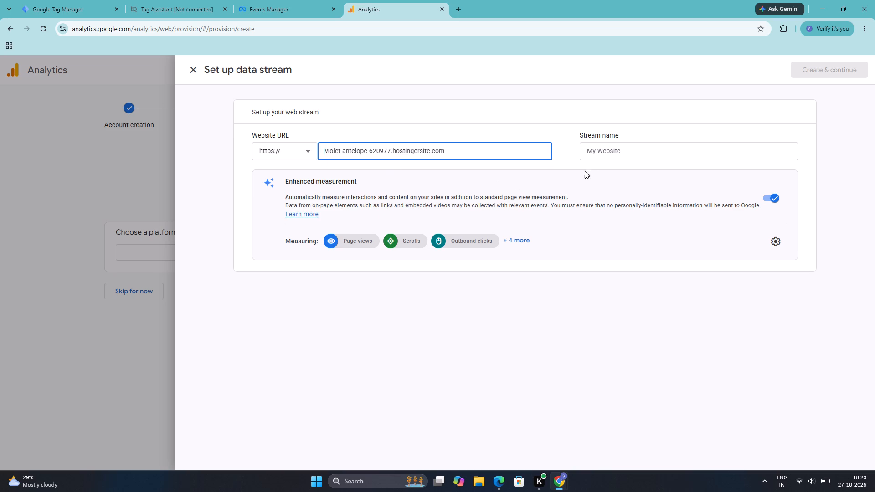
Name the stream Website and create the web data stream.
{"action": "left_click", "coordinate": [601, 149]}
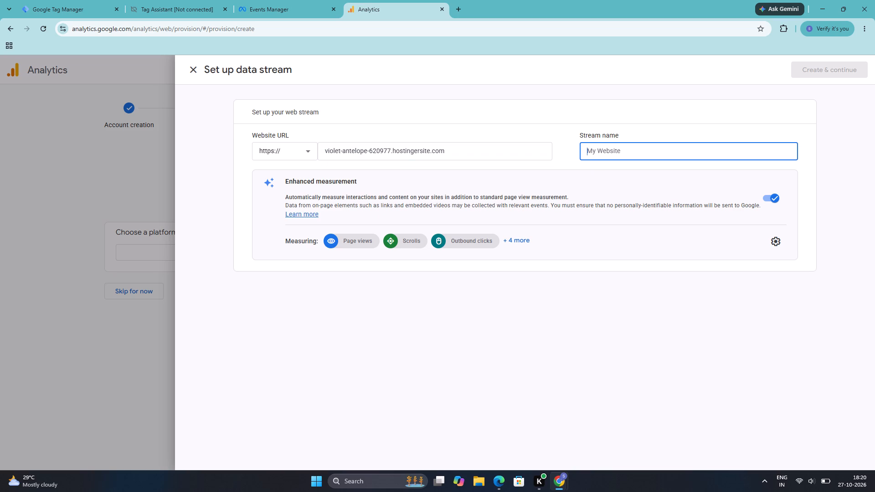
{"action": "key", "text": "shift+w"}
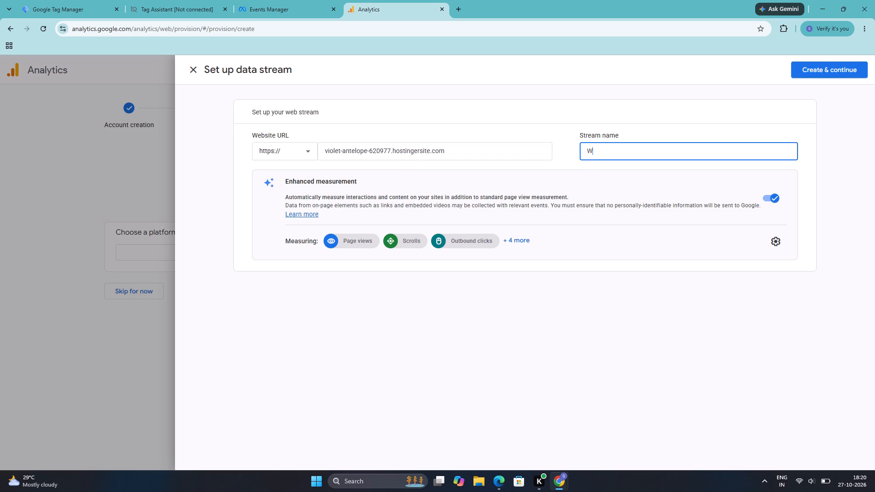
{"action": "type", "text": "ebsite"}
{"action": "left_click", "coordinate": [829, 70]}
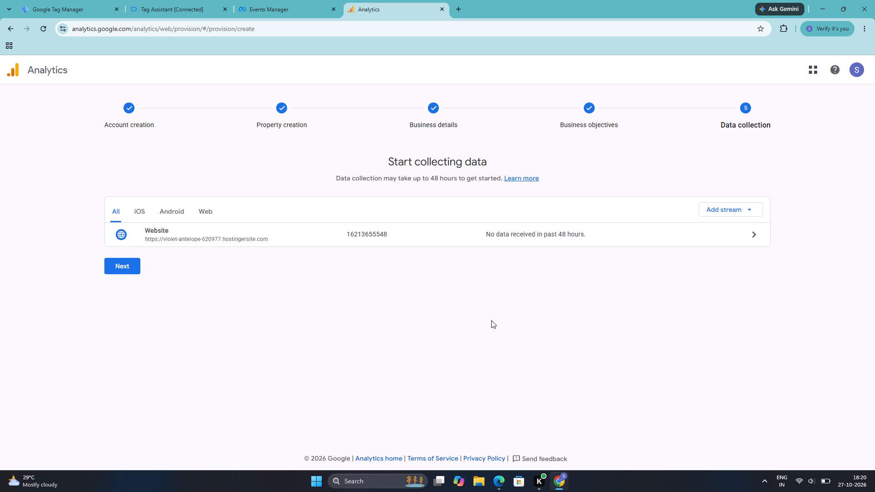
Open the Website stream's Google tag setup, examine the Install manually instructions, close them and review the web stream details.
{"action": "left_click", "coordinate": [563, 235]}
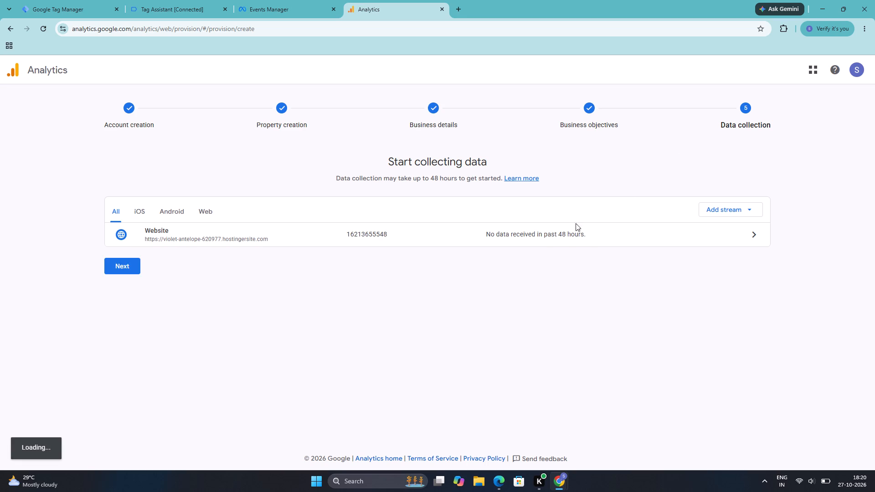
{"action": "left_click", "coordinate": [129, 270]}
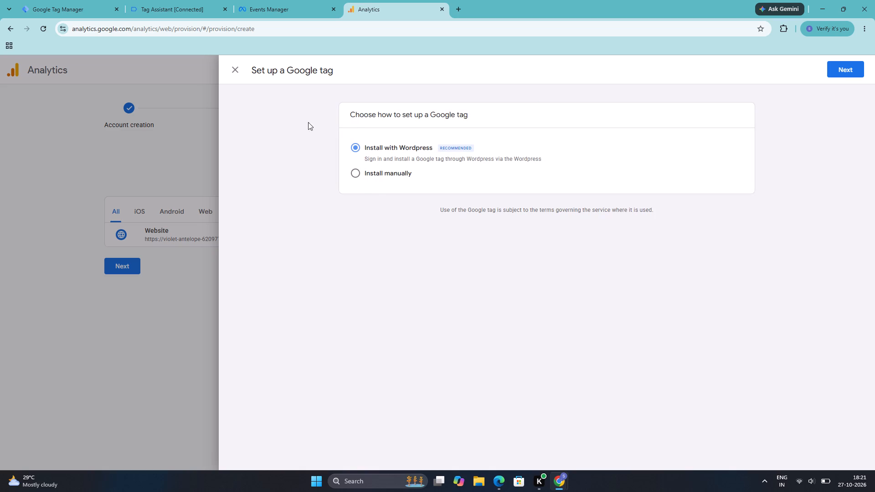
{"action": "left_click", "coordinate": [383, 180]}
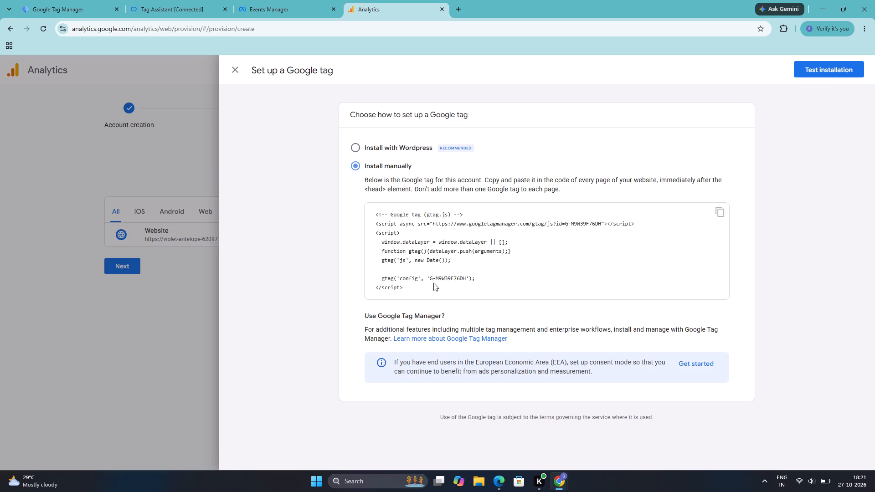
{"action": "scroll", "coordinate": [433, 307], "scroll_direction": "down", "scroll_amount": 2}
{"action": "scroll", "coordinate": [433, 307], "scroll_direction": "up", "scroll_amount": 2}
{"action": "left_click", "coordinate": [237, 70]}
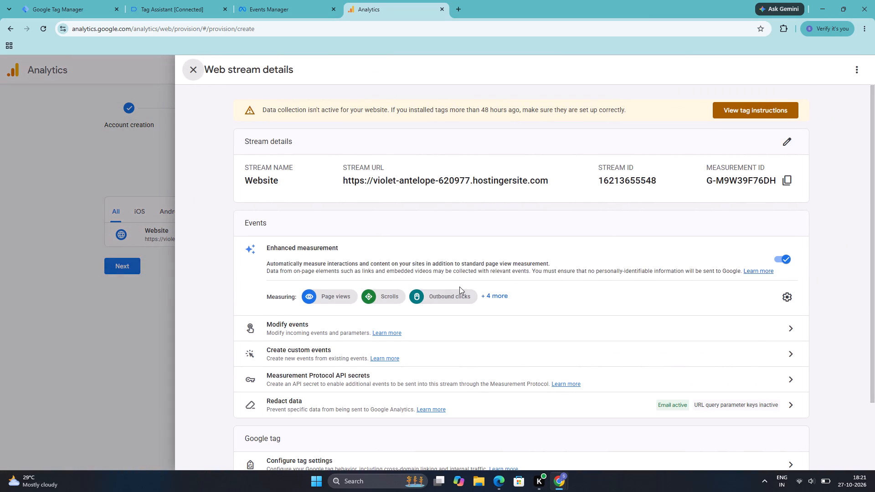
{"action": "scroll", "coordinate": [459, 287], "scroll_direction": "down", "scroll_amount": 3}
{"action": "scroll", "coordinate": [459, 287], "scroll_direction": "up", "scroll_amount": 2}
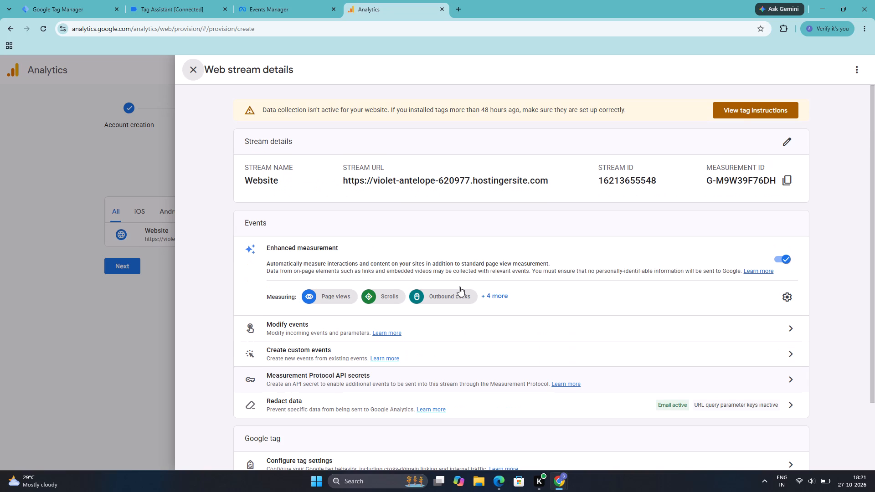
{"action": "scroll", "coordinate": [459, 287], "scroll_direction": "up", "scroll_amount": 2}
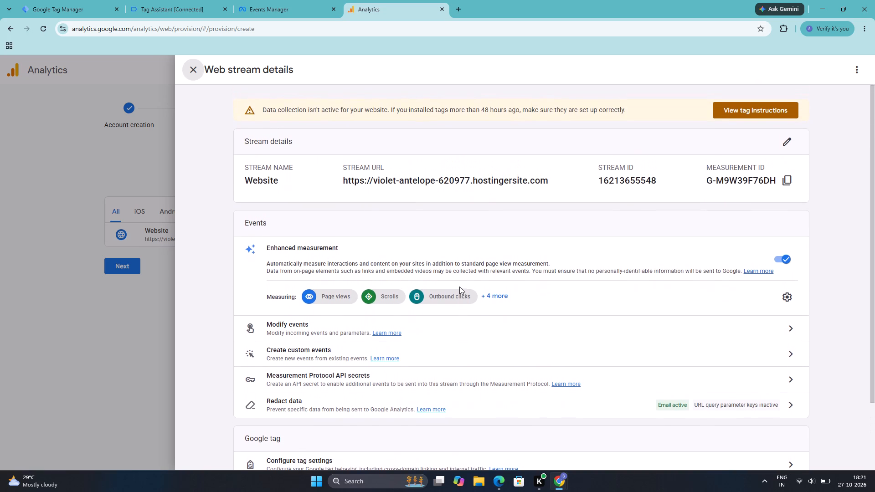
{"action": "scroll", "coordinate": [459, 287], "scroll_direction": "up", "scroll_amount": 2}
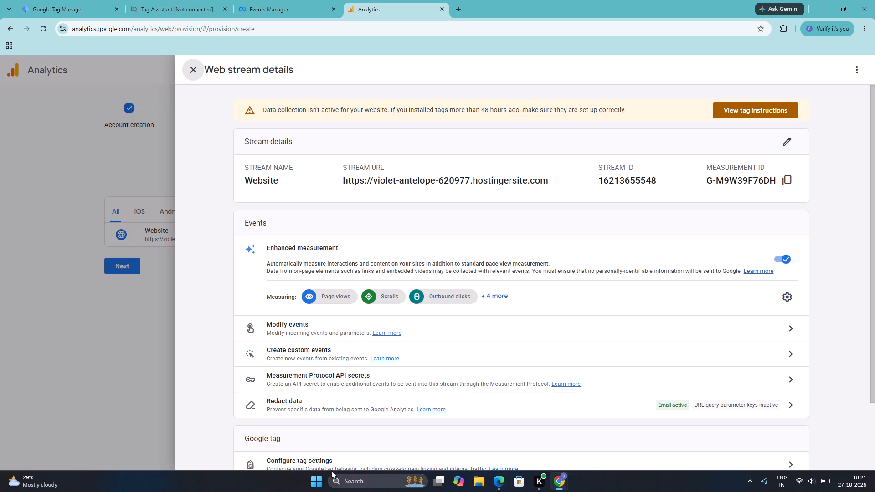
Switch to Media Player and open its video library.
{"action": "left_click", "coordinate": [317, 488]}
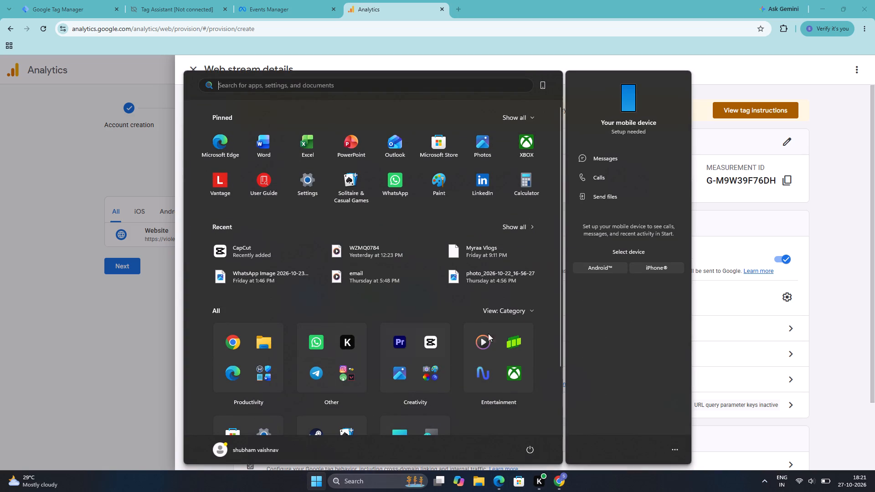
{"action": "left_click", "coordinate": [487, 342]}
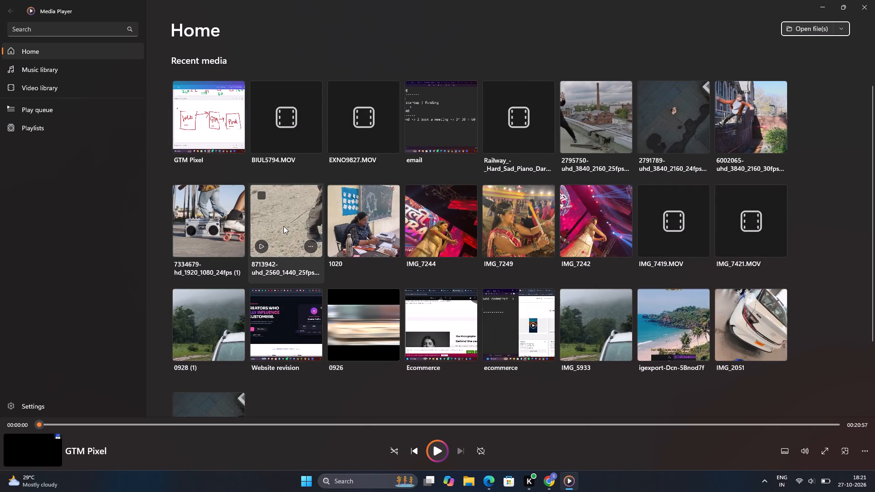
{"action": "left_click", "coordinate": [115, 87]}
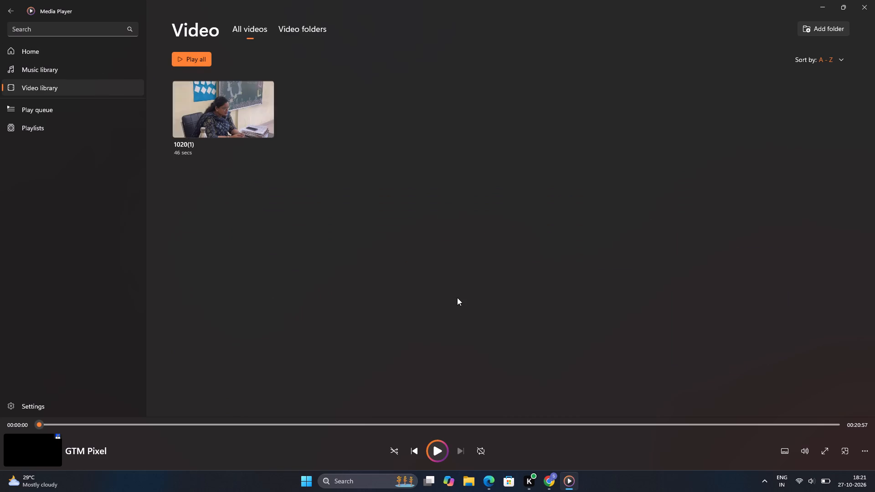
Leave Media Player's video library and open the Windows Start menu.
{"action": "left_click", "coordinate": [555, 485]}
{"action": "left_click", "coordinate": [309, 482]}
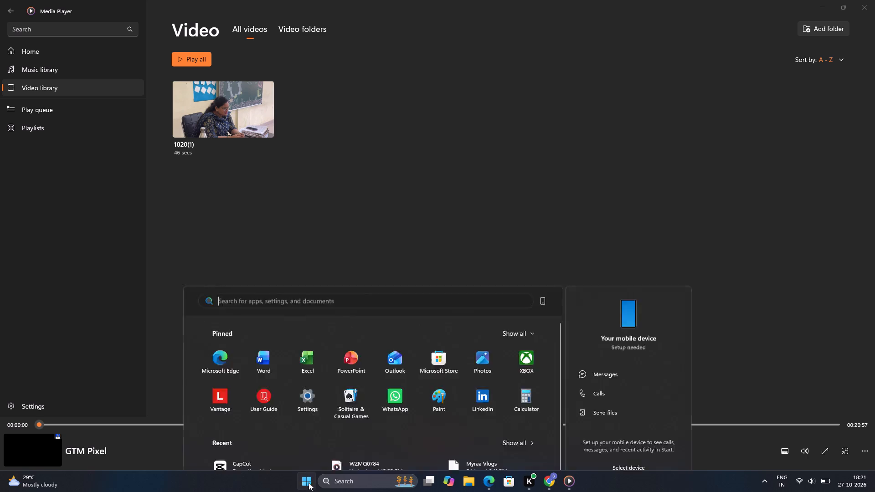
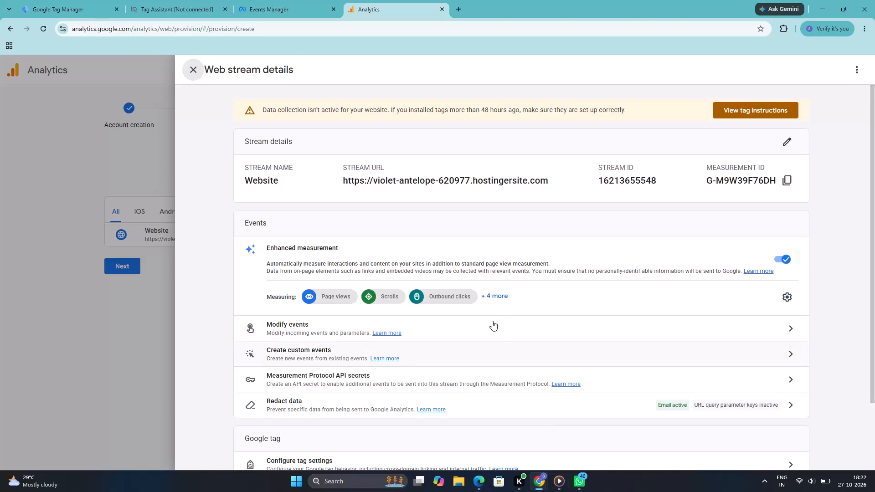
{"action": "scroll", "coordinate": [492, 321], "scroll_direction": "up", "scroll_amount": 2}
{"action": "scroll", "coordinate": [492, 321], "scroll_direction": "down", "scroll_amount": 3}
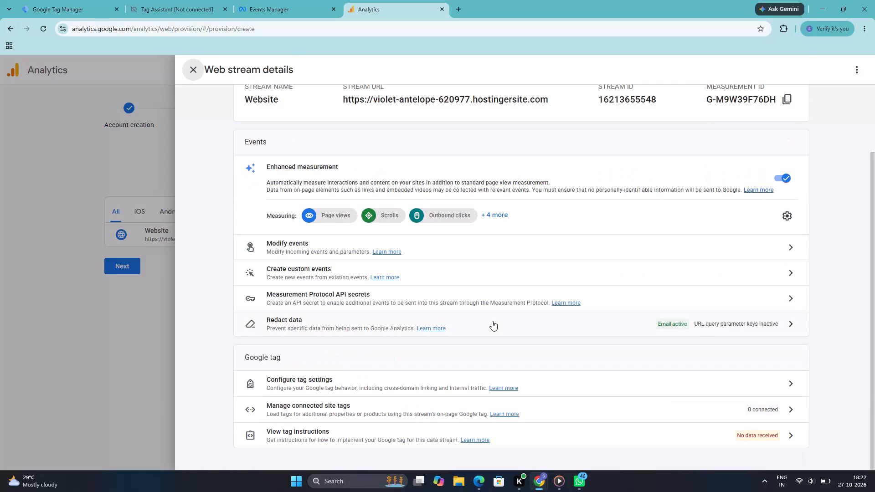
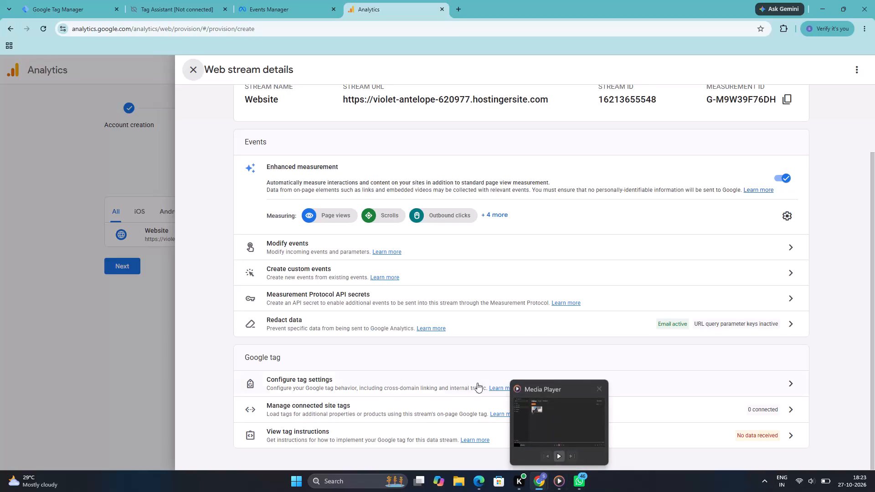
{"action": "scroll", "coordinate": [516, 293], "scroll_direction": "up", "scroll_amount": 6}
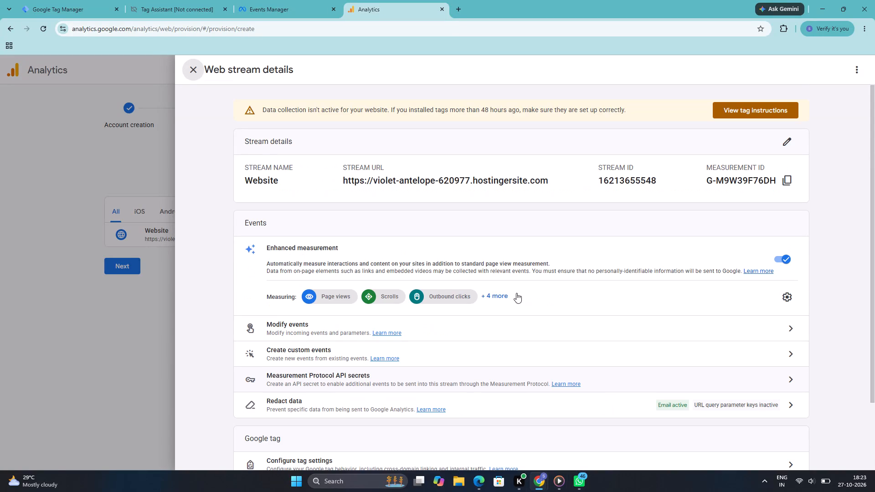
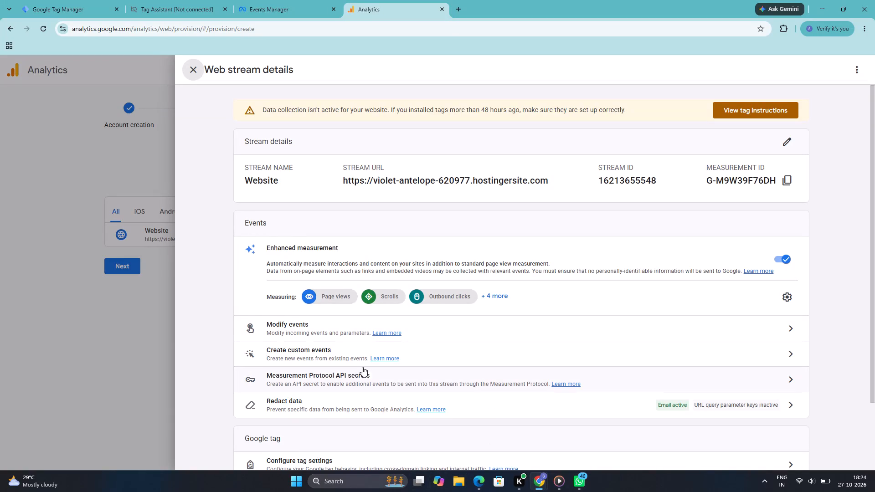
Open the web stream's Google tag configuration and view the management details of the Website tag.
{"action": "scroll", "coordinate": [364, 367], "scroll_direction": "down", "scroll_amount": 1}
{"action": "left_click", "coordinate": [352, 419]}
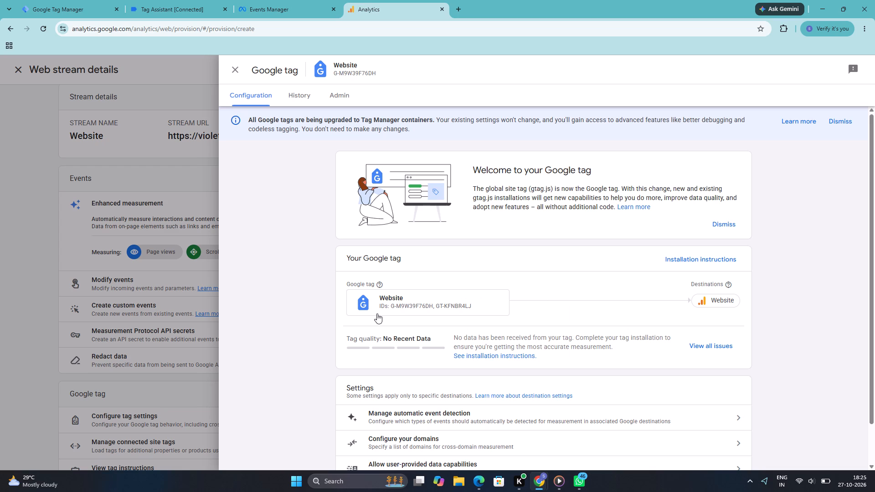
{"action": "left_click", "coordinate": [407, 296]}
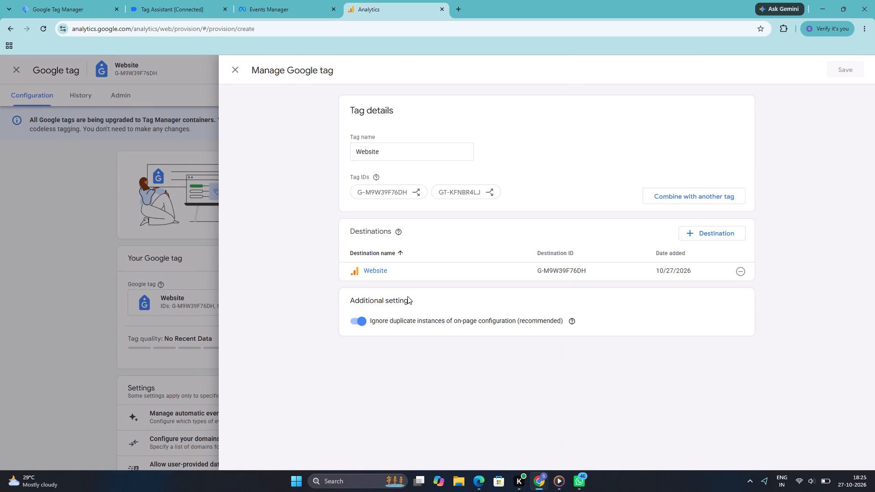
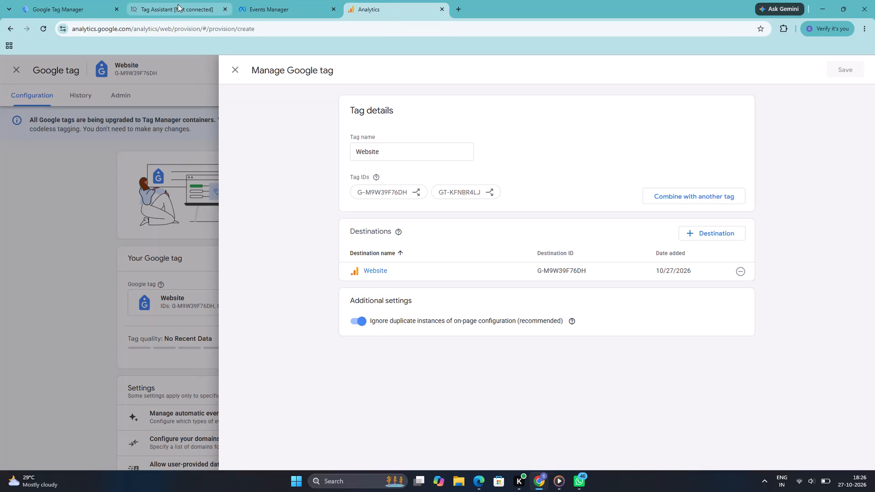
Switch to Google Tag Manager and start a new tag named "Goggle Analytics" in the Dummy account workspace.
{"action": "left_click", "coordinate": [71, 6]}
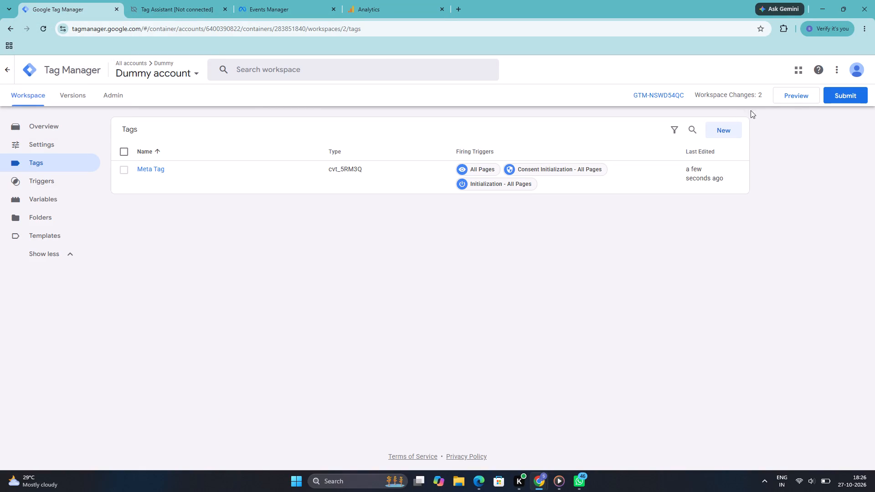
{"action": "left_click", "coordinate": [728, 129]}
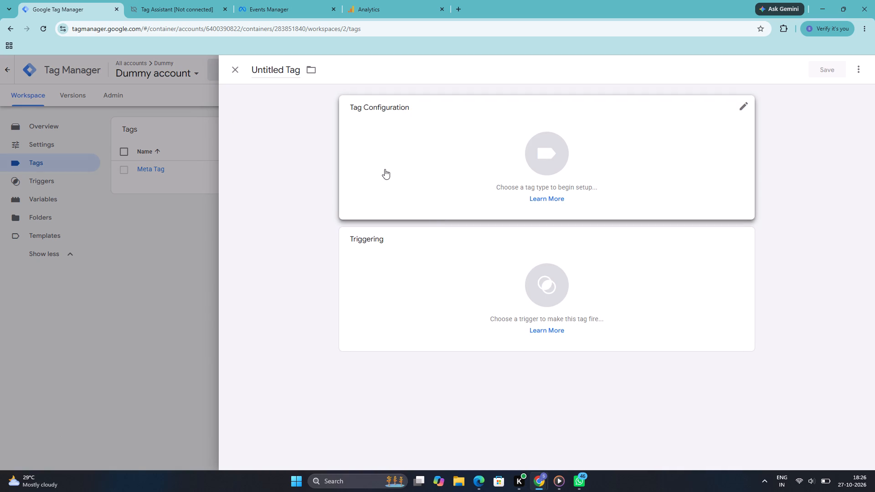
{"action": "type", "text": "GOggle"}
{"action": "key", "text": "space"}
{"action": "left_click", "coordinate": [298, 72]}
{"action": "key", "text": "BackSpace"}
{"action": "key", "text": "BackSpace"}
{"action": "key", "text": "BackSpace"}
{"action": "key", "text": "BackSpace"}
{"action": "key", "text": "BackSpace"}
{"action": "key", "text": "BackSpace"}
{"action": "key", "text": "BackSpace"}
{"action": "key", "text": "BackSpace"}
{"action": "key", "text": "BackSpace"}
{"action": "key", "text": "BackSpace"}
{"action": "key", "text": "BackSpace"}
{"action": "key", "text": "BackSpace"}
{"action": "key", "text": "BackSpace"}
{"action": "key", "text": "BackSpace"}
{"action": "key", "text": "BackSpace"}
{"action": "key", "text": "BackSpace"}
{"action": "key", "text": "BackSpace"}
{"action": "key", "text": "BackSpace"}
{"action": "key", "text": "BackSpace"}
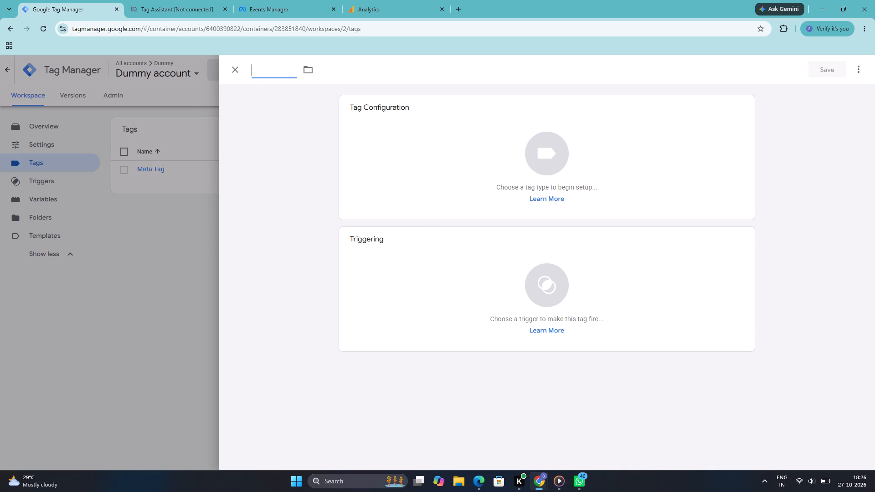
{"action": "type", "text": "Goggle An"}
{"action": "type", "text": "alytics"}
{"action": "key", "text": "space"}
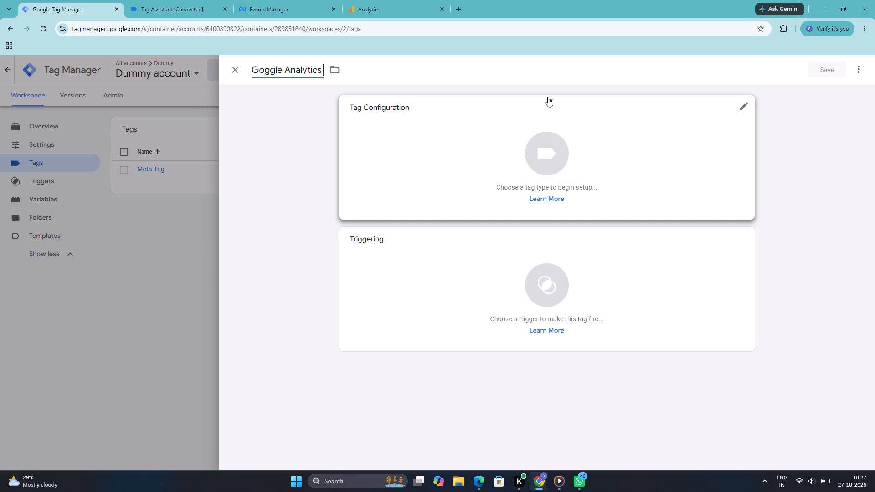
Set the new tag's type to Google Analytics: GA4 Event.
{"action": "left_click", "coordinate": [548, 131]}
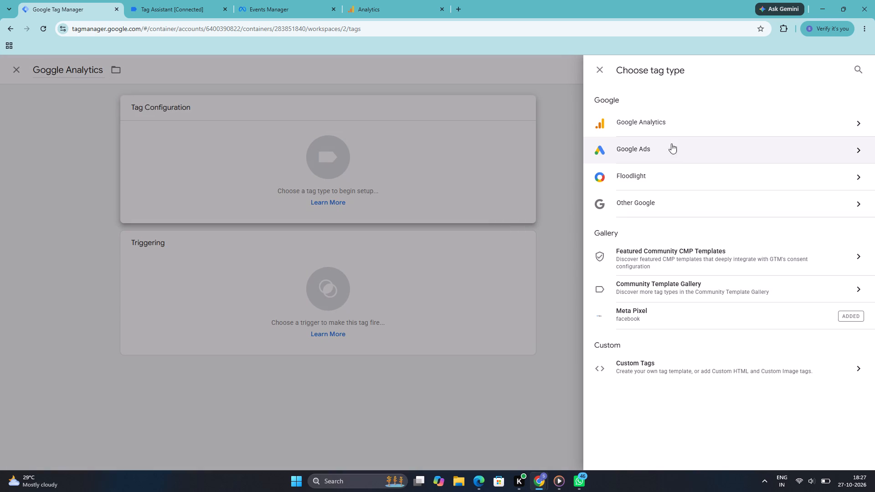
{"action": "left_click", "coordinate": [658, 116]}
{"action": "left_click", "coordinate": [665, 129]}
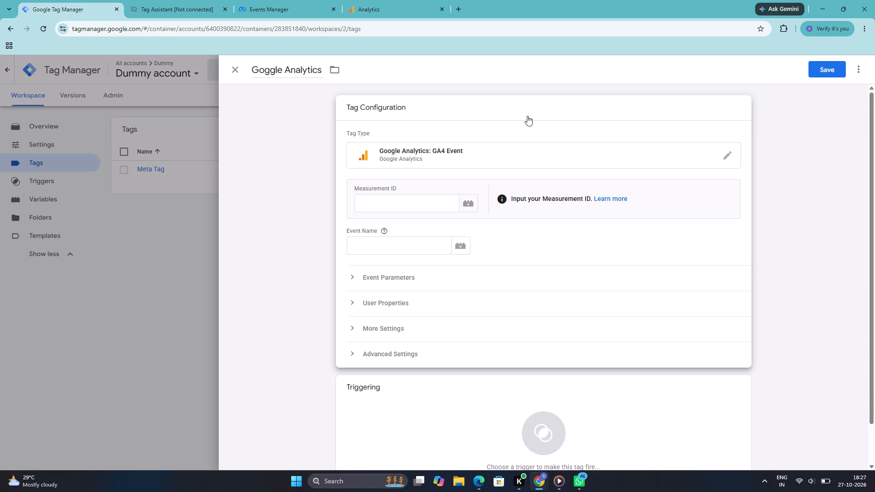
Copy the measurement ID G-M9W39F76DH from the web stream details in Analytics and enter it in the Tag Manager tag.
{"action": "left_click", "coordinate": [399, 0]}
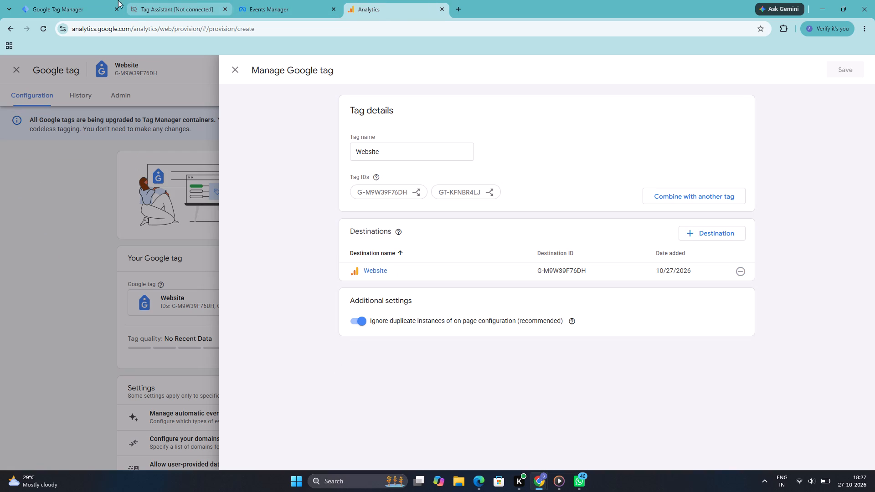
{"action": "left_click", "coordinate": [93, 5]}
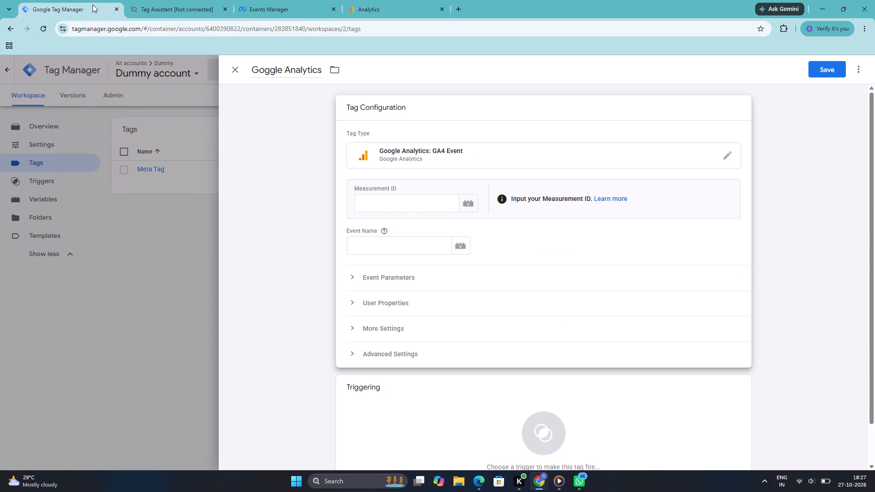
{"action": "left_click", "coordinate": [93, 5]}
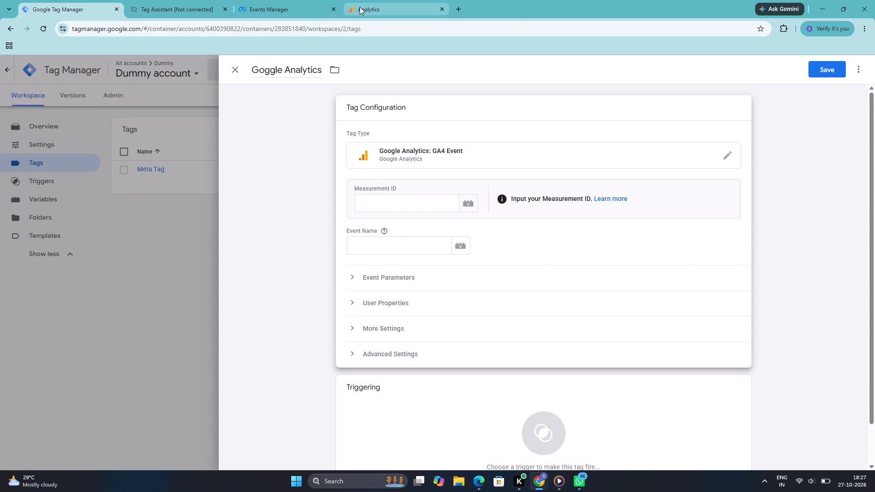
{"action": "left_click", "coordinate": [360, 7]}
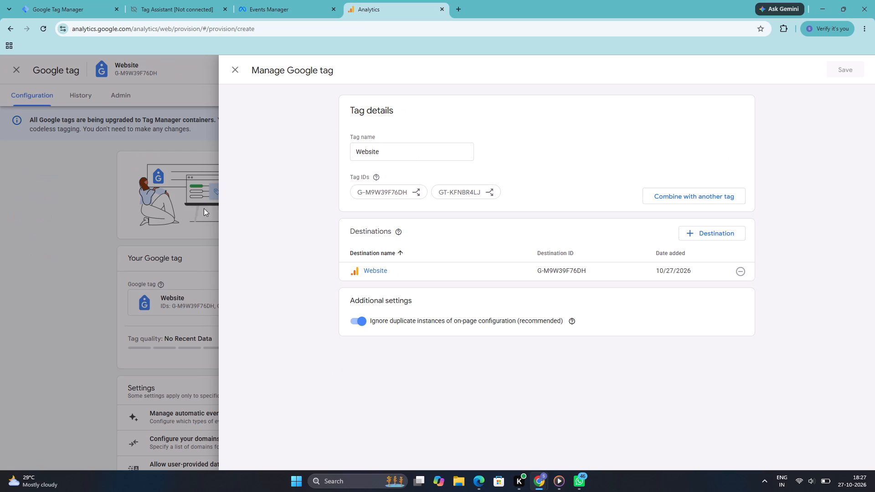
{"action": "left_click", "coordinate": [233, 70]}
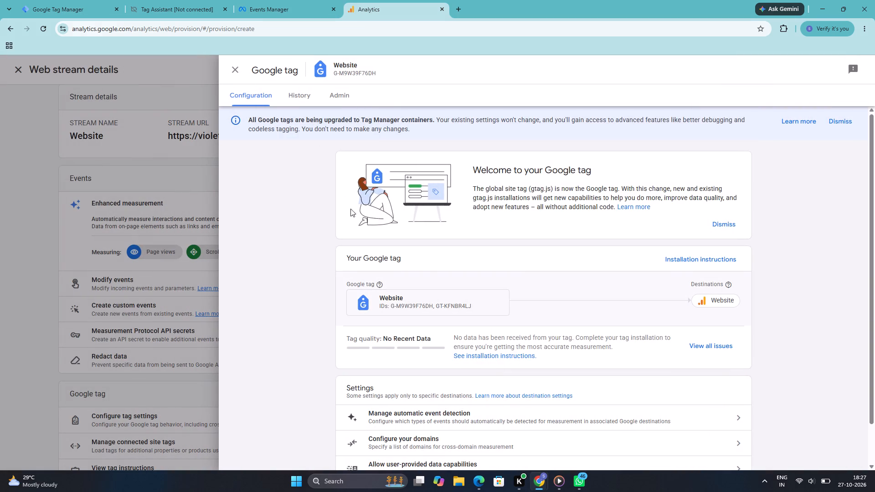
{"action": "left_click", "coordinate": [453, 301]}
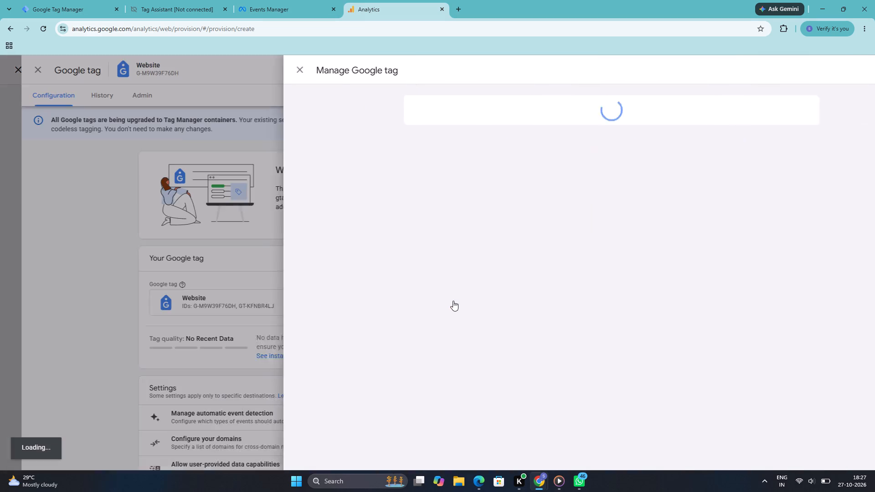
{"action": "left_click", "coordinate": [232, 67]}
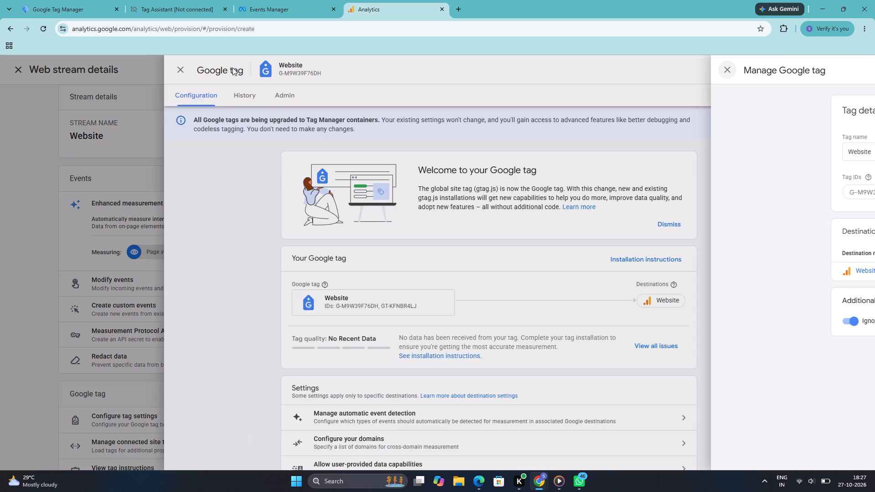
{"action": "left_click", "coordinate": [238, 70]}
{"action": "scroll", "coordinate": [344, 201], "scroll_direction": "up", "scroll_amount": 2}
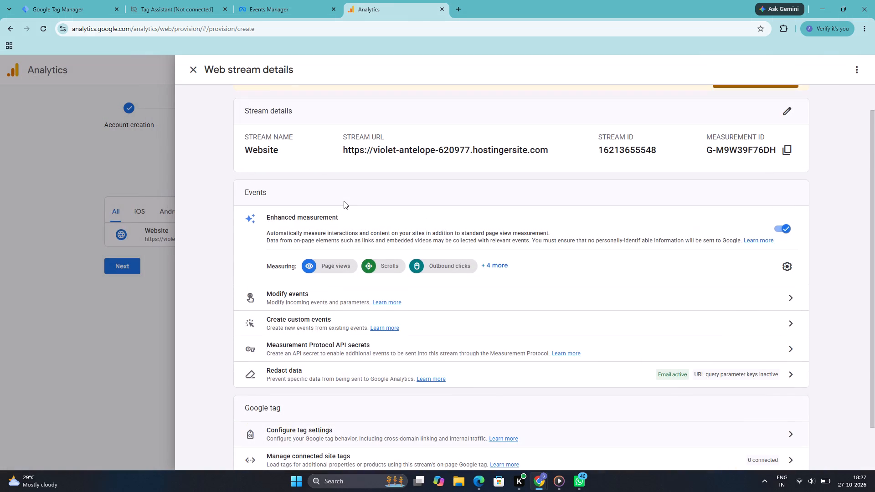
{"action": "scroll", "coordinate": [344, 201], "scroll_direction": "up", "scroll_amount": 2}
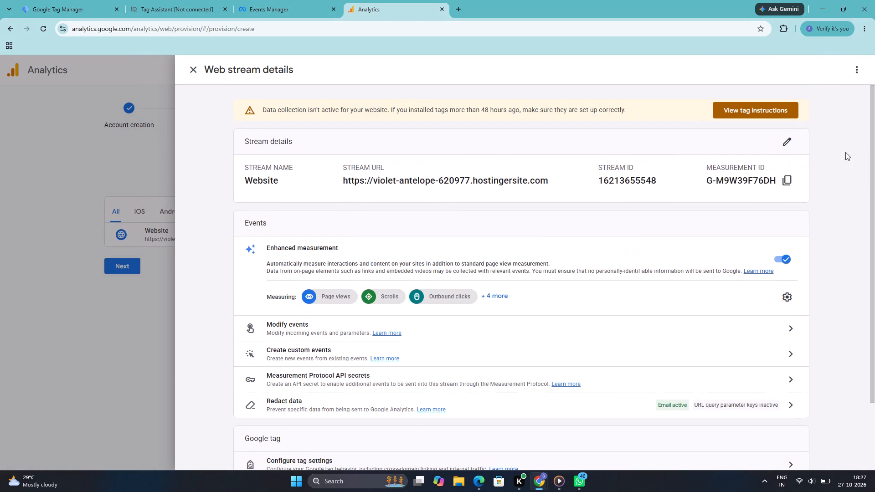
{"action": "left_click", "coordinate": [785, 181]}
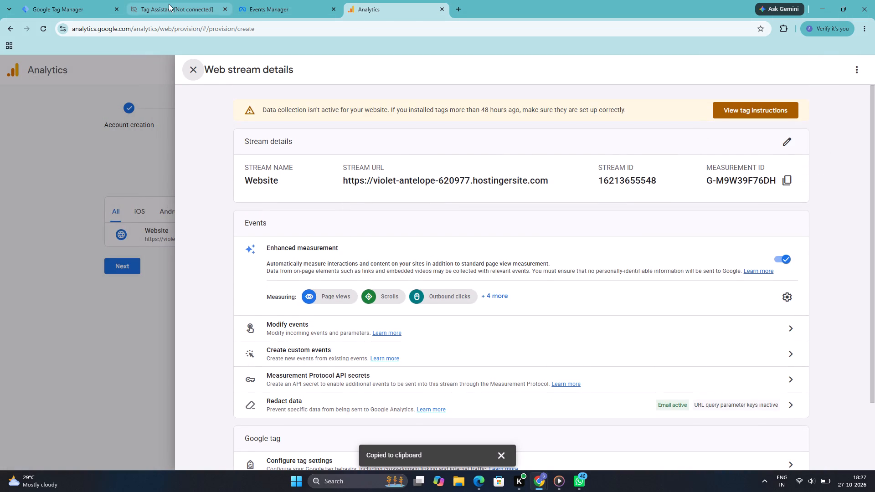
{"action": "left_click", "coordinate": [91, 0]}
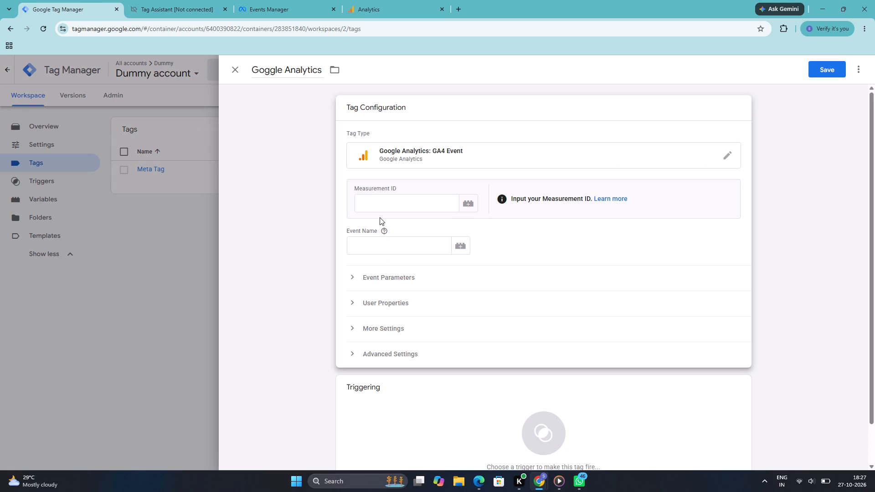
{"action": "left_click", "coordinate": [383, 211]}
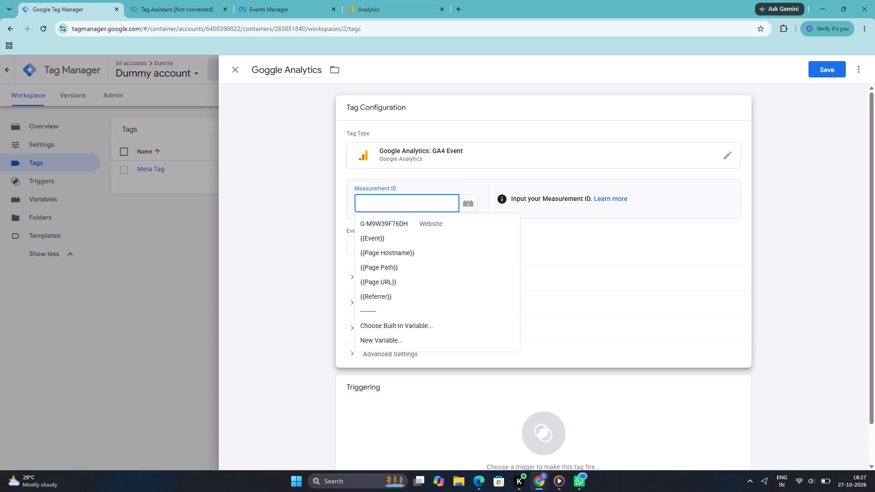
{"action": "key", "text": "ctrl+v"}
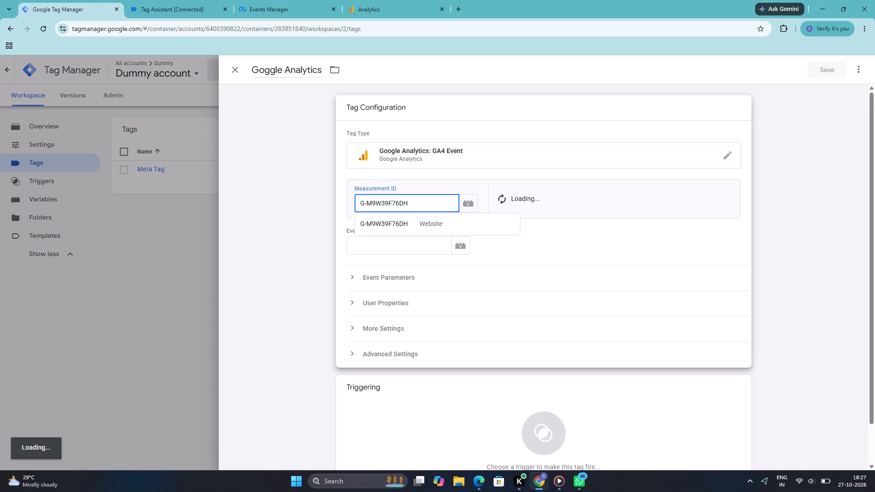
Set the GA4 event name to the Page Path variable.
{"action": "left_click", "coordinate": [467, 243]}
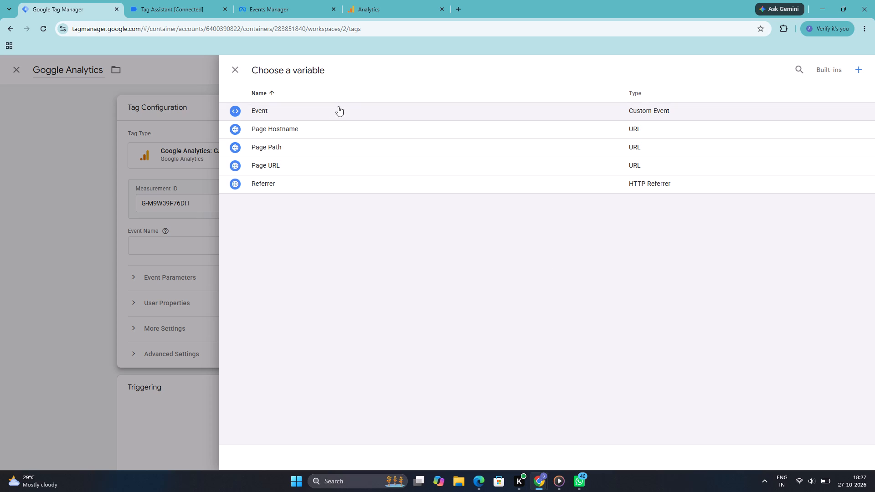
{"action": "left_click", "coordinate": [352, 149]}
Add the All Pages, Consent Initialization - All Pages and Initialization - All Pages triggers to the tag and save it.
{"action": "scroll", "coordinate": [431, 302], "scroll_direction": "down", "scroll_amount": 1}
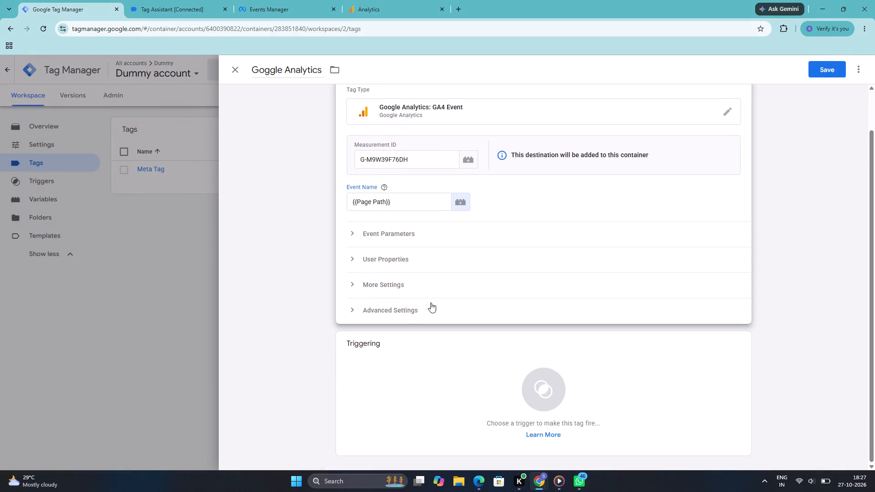
{"action": "scroll", "coordinate": [431, 302], "scroll_direction": "up", "scroll_amount": 1}
{"action": "left_click", "coordinate": [381, 398]}
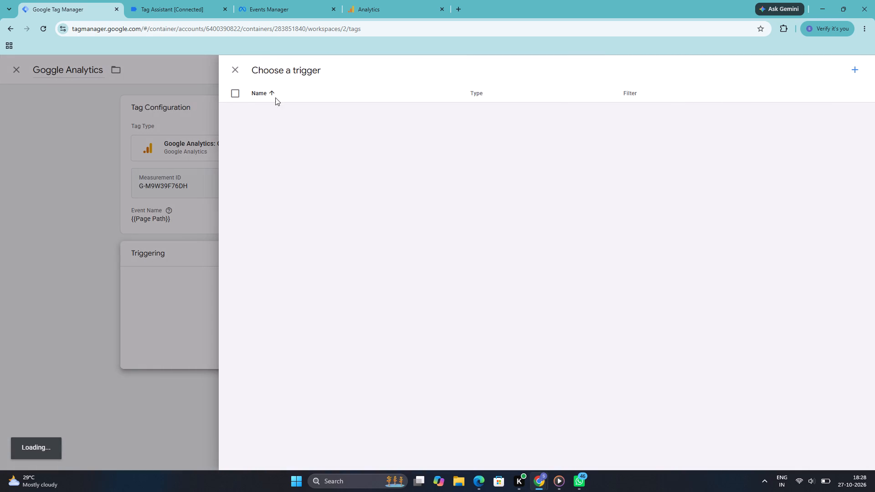
{"action": "left_click", "coordinate": [235, 94]}
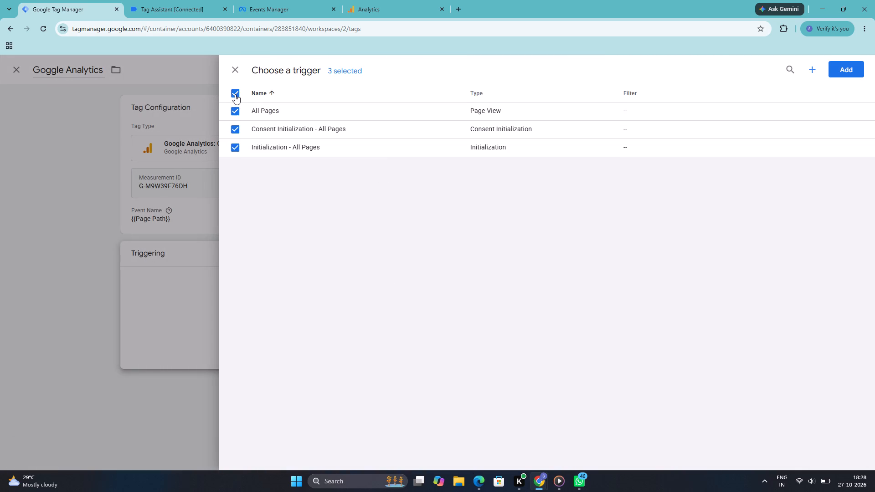
{"action": "left_click", "coordinate": [841, 67]}
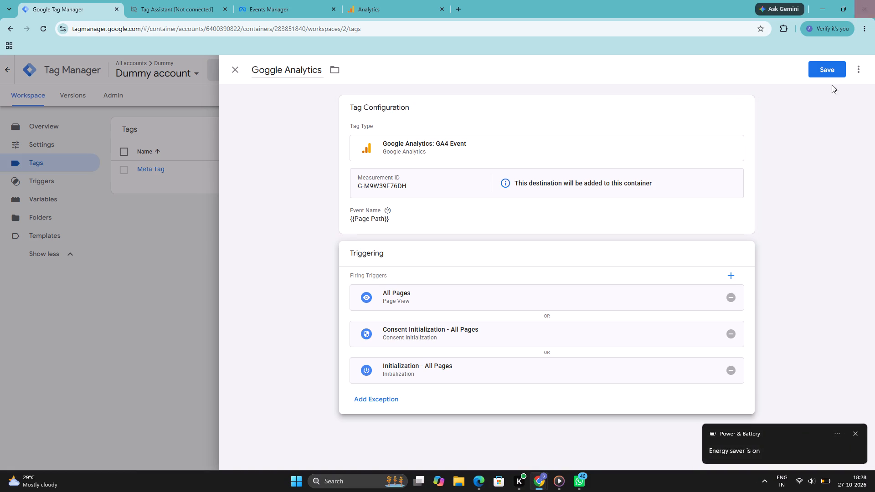
{"action": "left_click", "coordinate": [834, 65]}
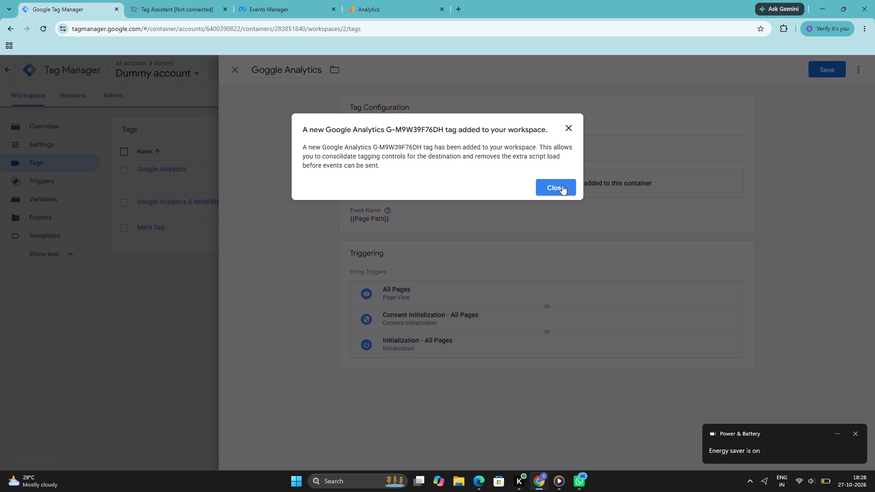
{"action": "left_click", "coordinate": [562, 185]}
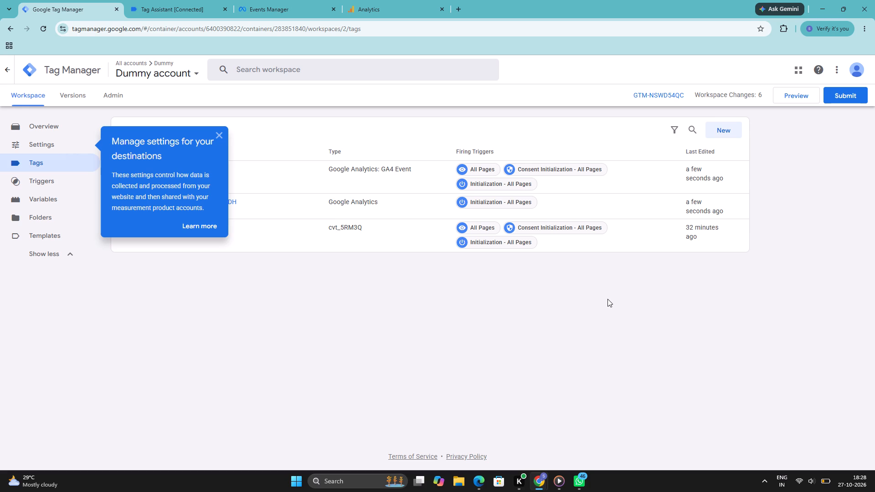
{"action": "left_click", "coordinate": [607, 299]}
{"action": "left_click", "coordinate": [221, 129]}
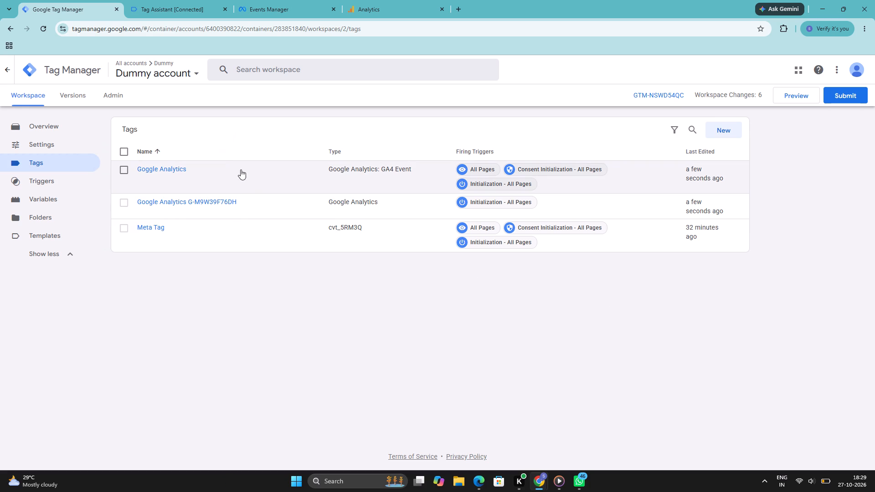
{"action": "left_click", "coordinate": [261, 181]}
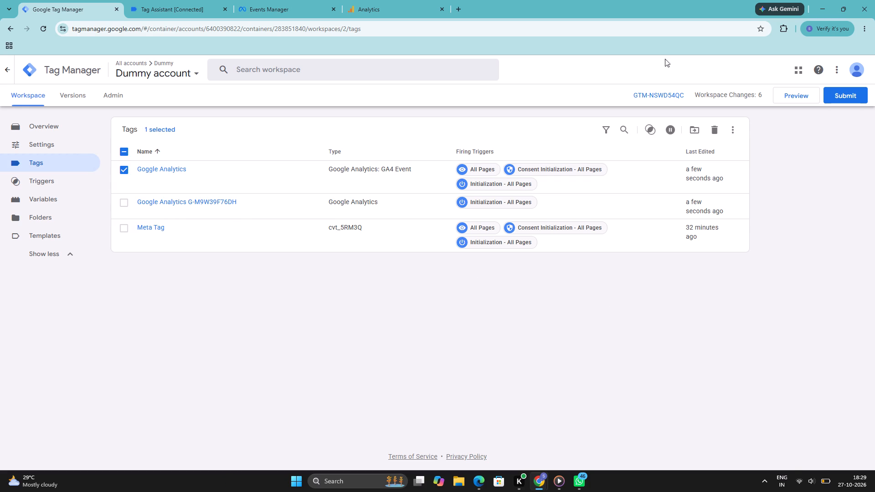
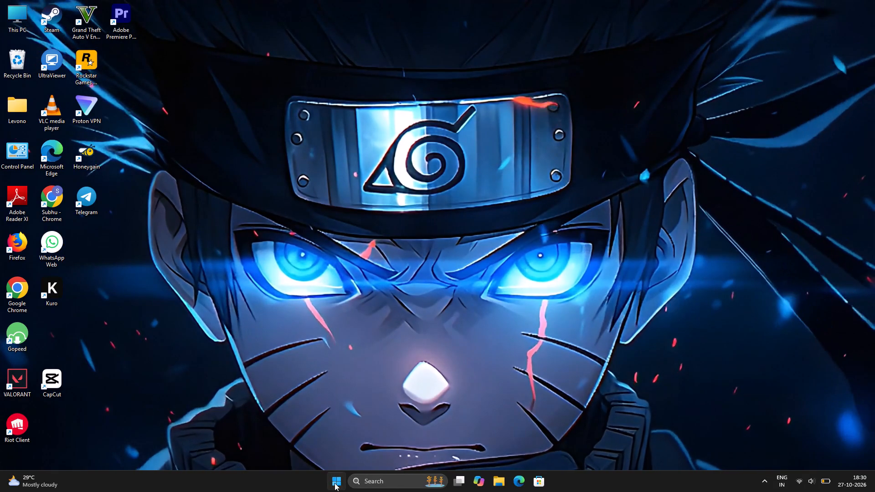
{"action": "left_click", "coordinate": [534, 449]}
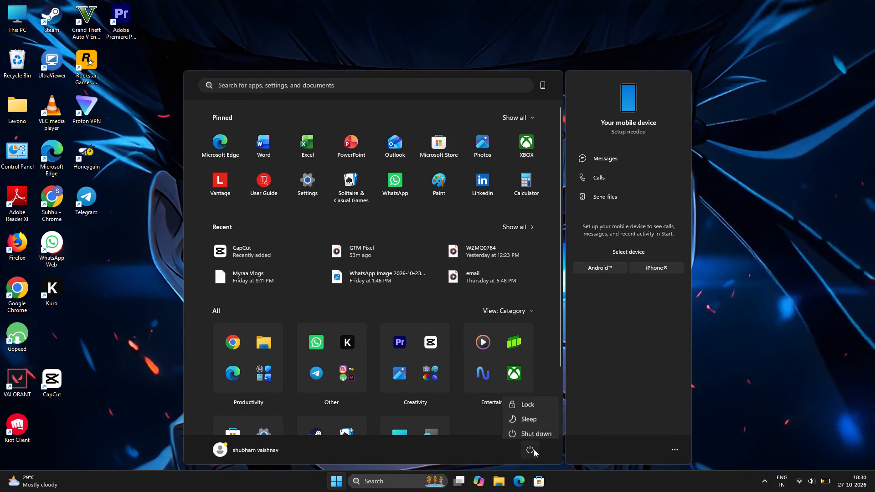
{"action": "left_click", "coordinate": [535, 420]}
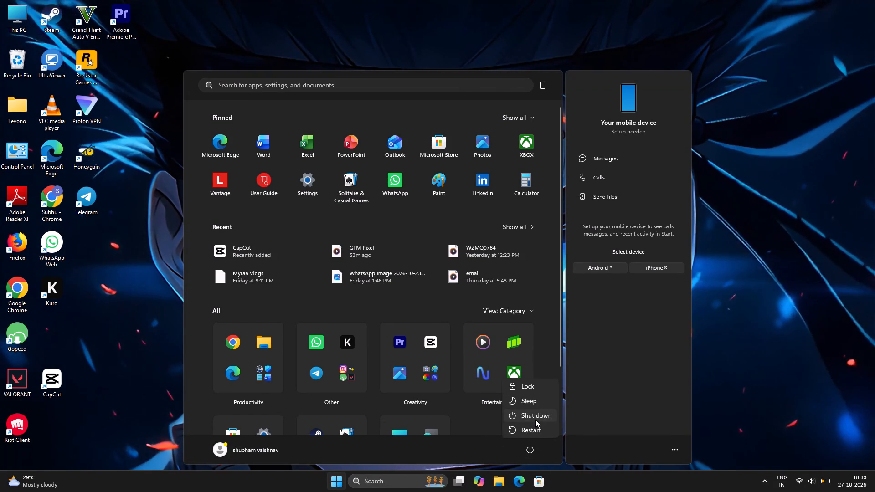